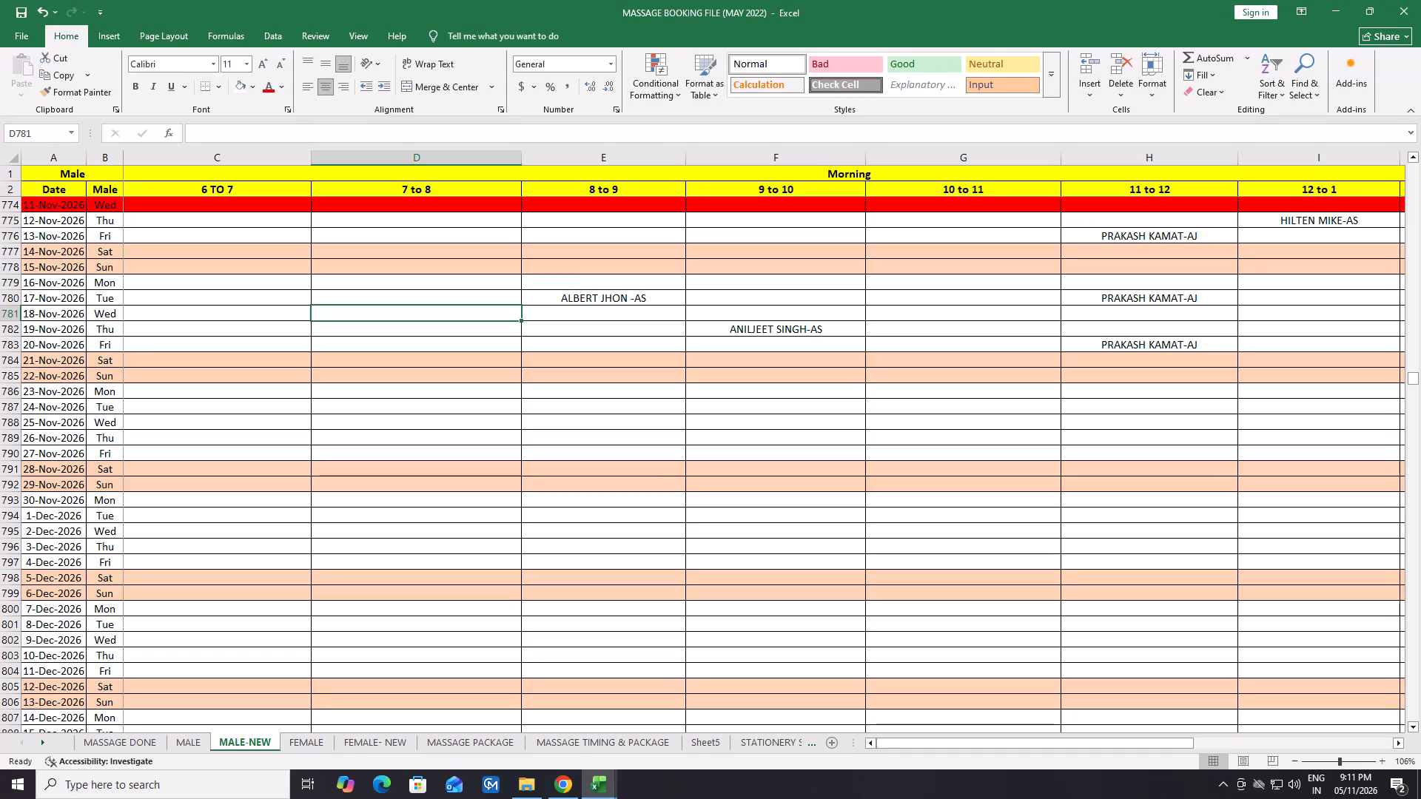
Switch to File Explorer and open the PT OCTOBER 2026 workbook from the 10. OCTOBER 2026 folder.
{"action": "left_click", "coordinate": [522, 776]}
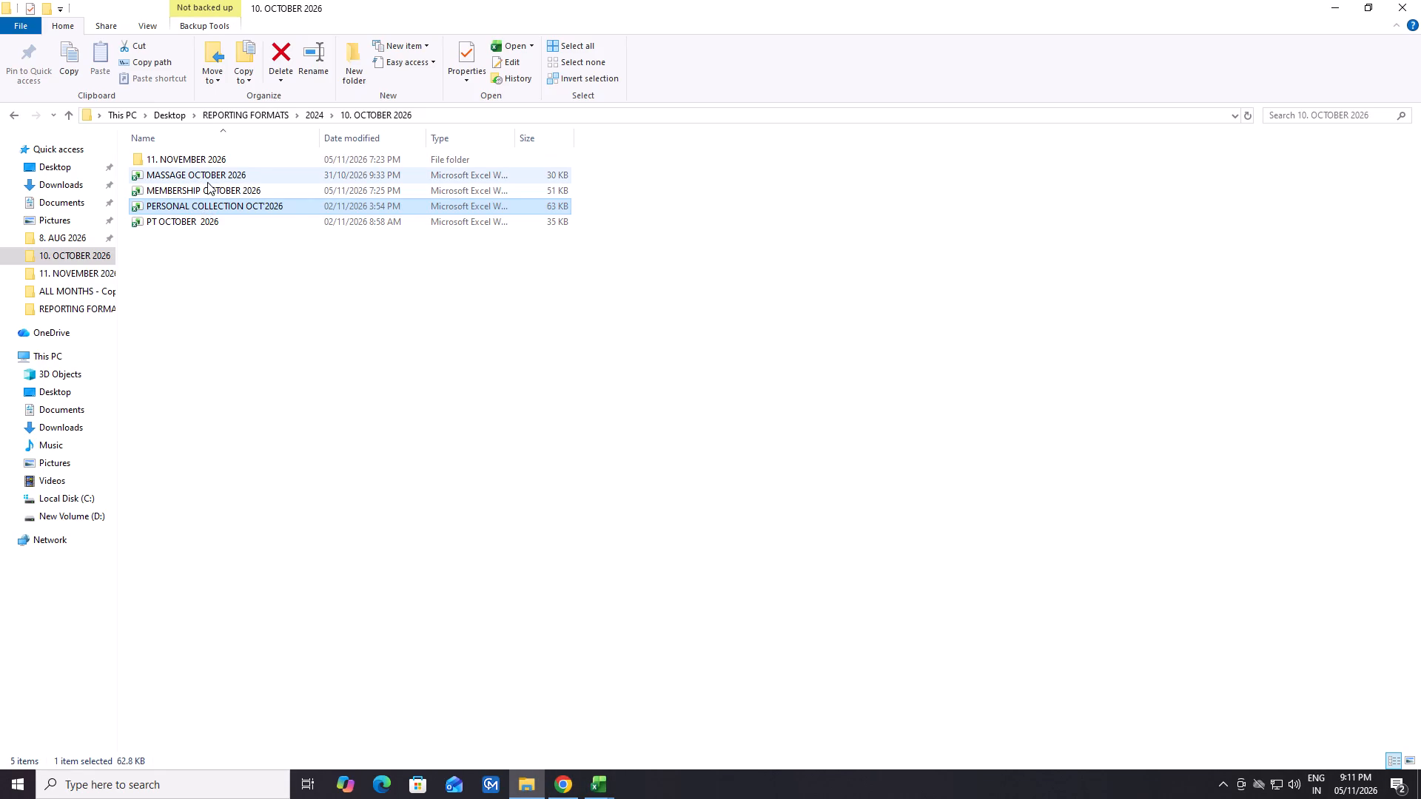
{"action": "double_click", "coordinate": [192, 224]}
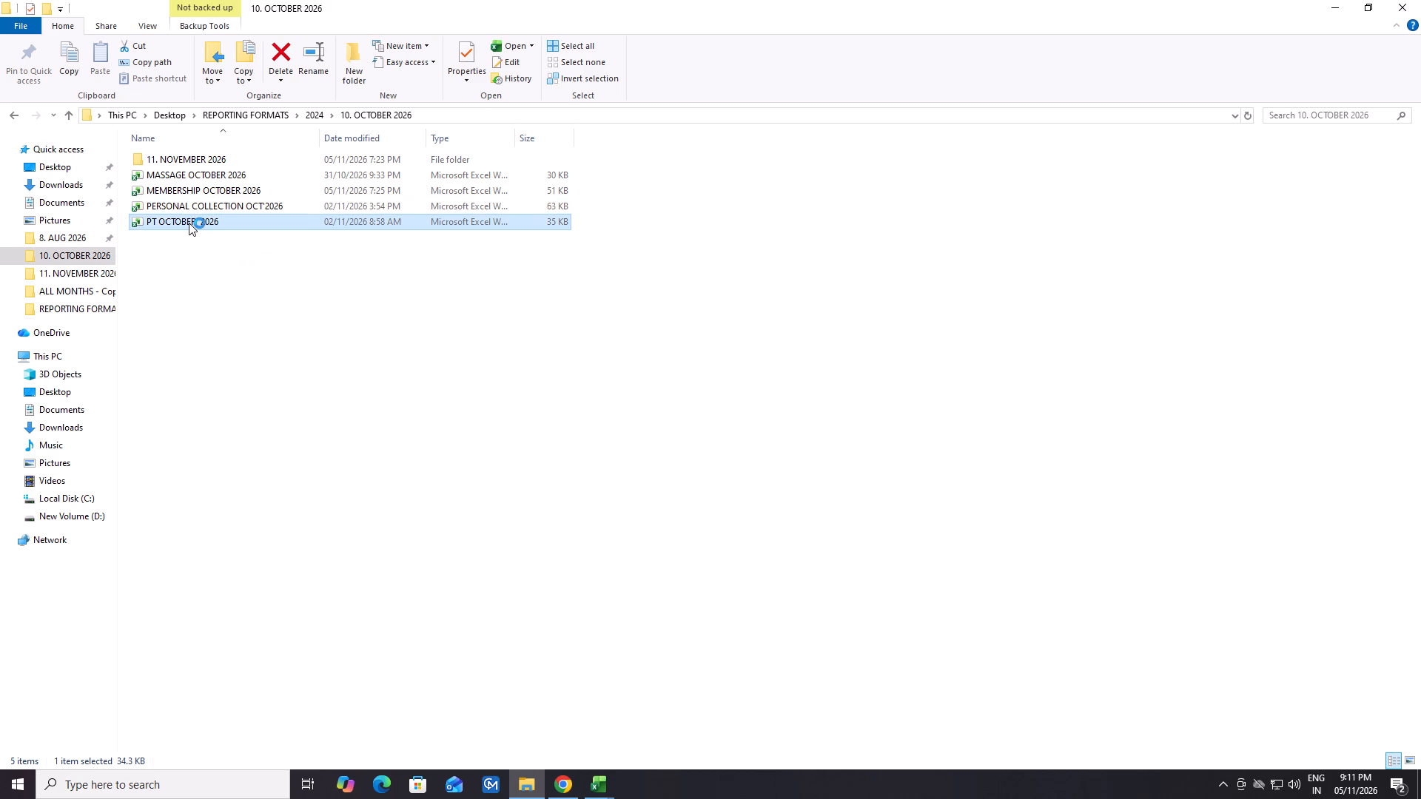
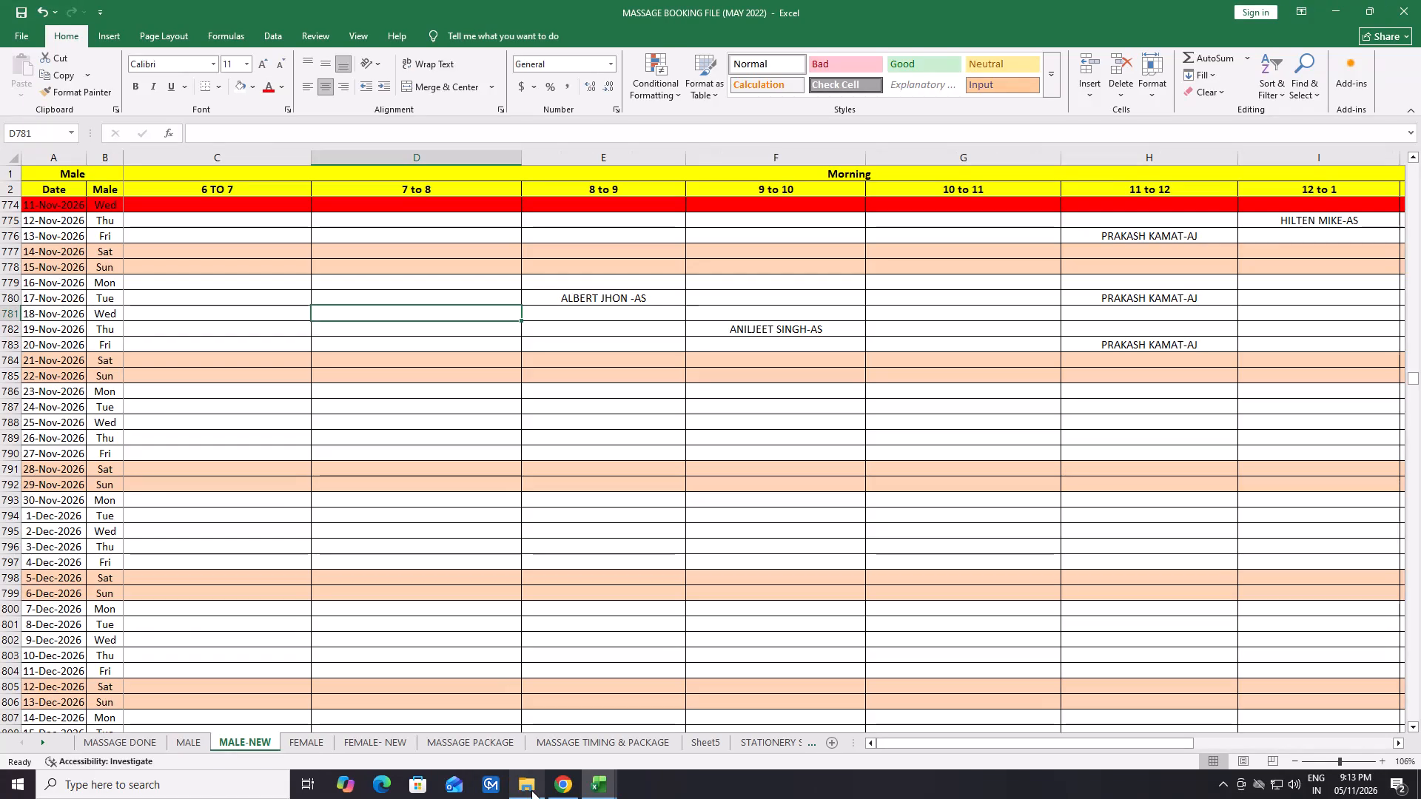
Switch to File Explorer and open the PT NOVEMBER 2026 workbook from the 11. NOVEMBER 2026 folder.
{"action": "left_click", "coordinate": [535, 783]}
{"action": "double_click", "coordinate": [190, 155]}
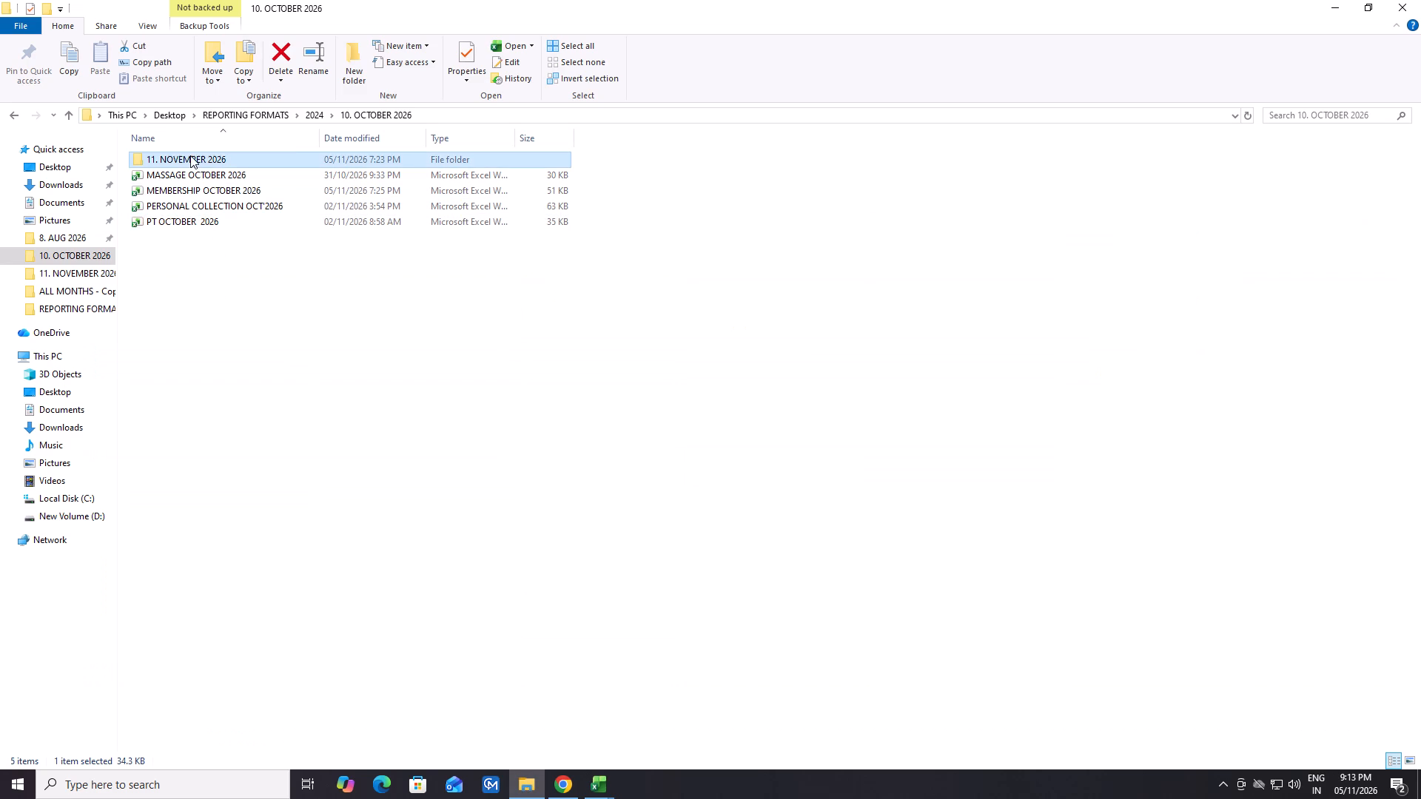
{"action": "triple_click", "coordinate": [171, 206]}
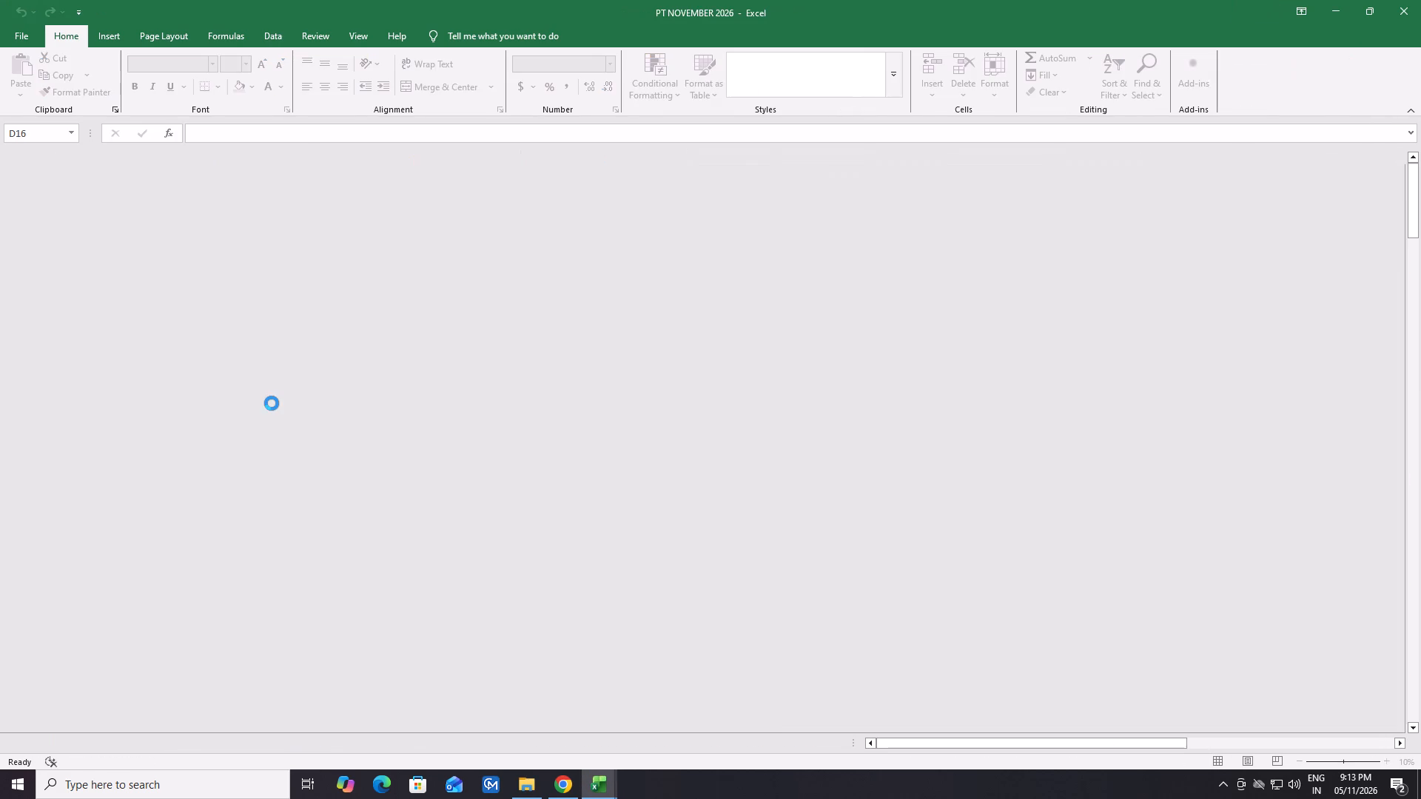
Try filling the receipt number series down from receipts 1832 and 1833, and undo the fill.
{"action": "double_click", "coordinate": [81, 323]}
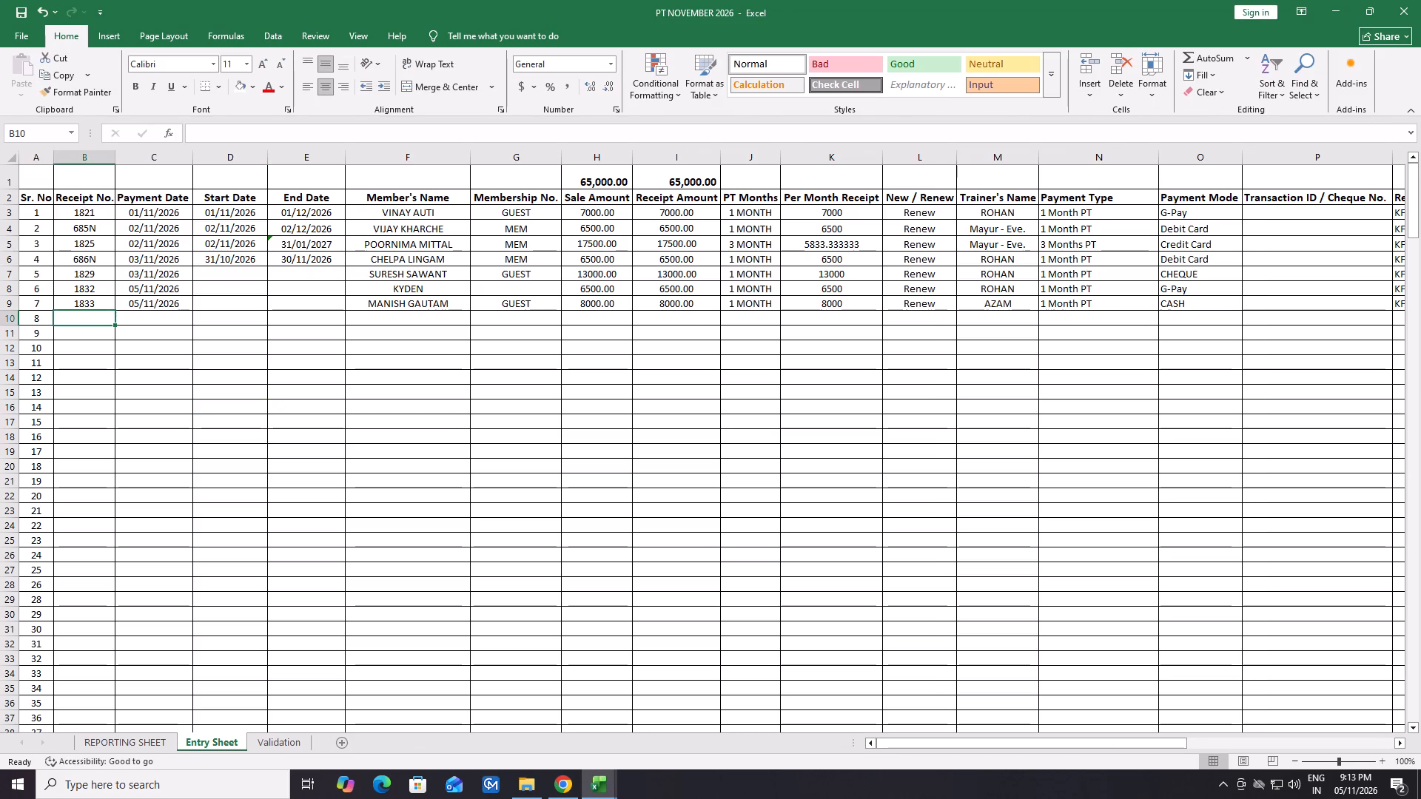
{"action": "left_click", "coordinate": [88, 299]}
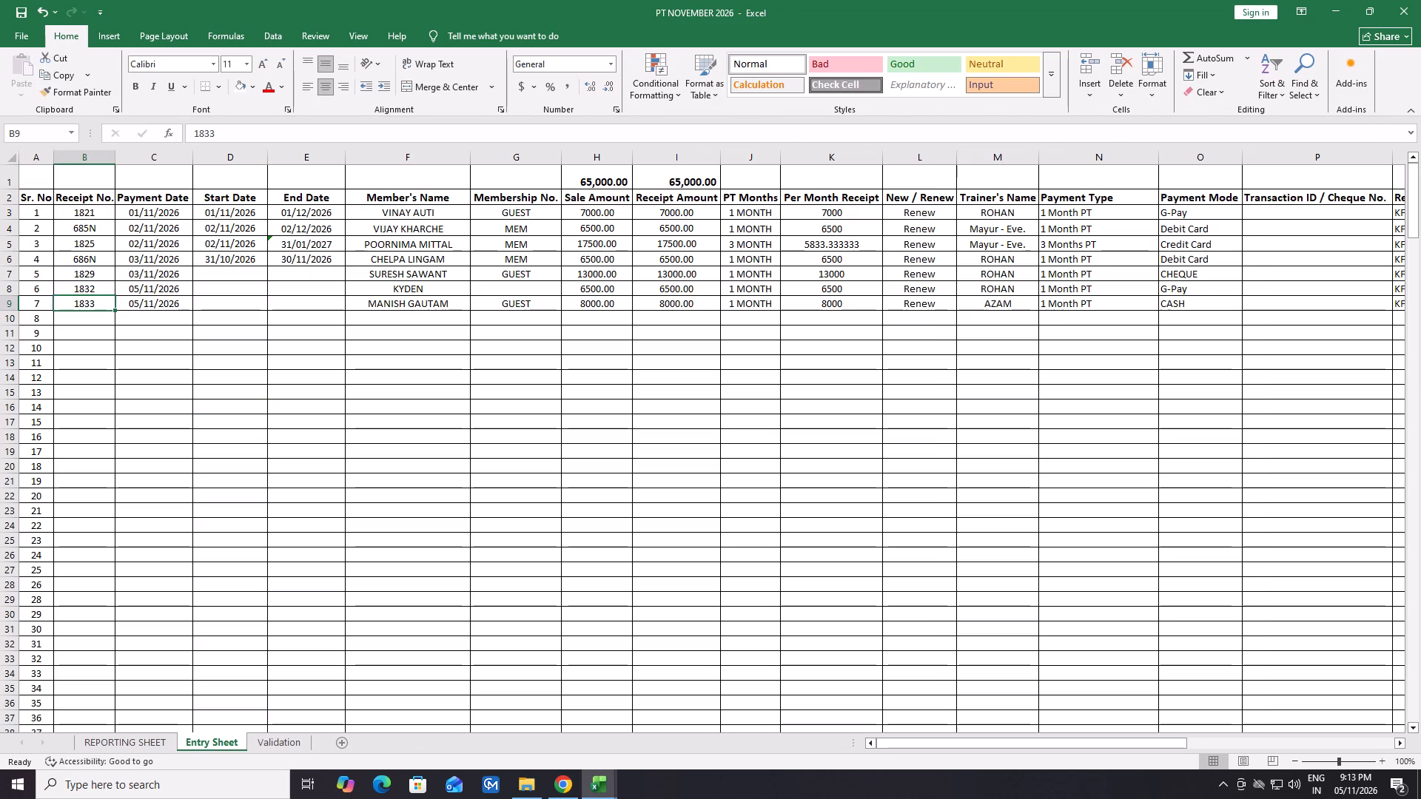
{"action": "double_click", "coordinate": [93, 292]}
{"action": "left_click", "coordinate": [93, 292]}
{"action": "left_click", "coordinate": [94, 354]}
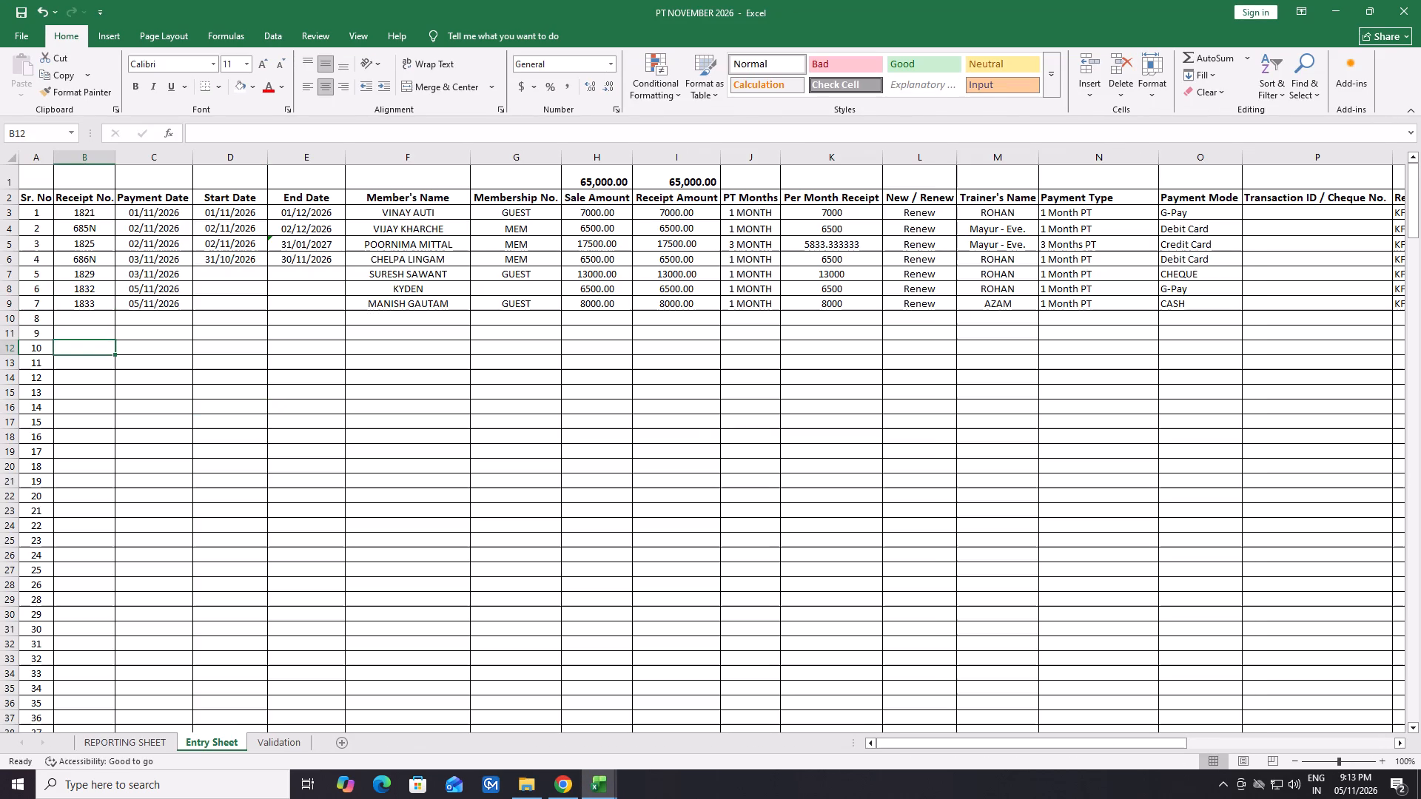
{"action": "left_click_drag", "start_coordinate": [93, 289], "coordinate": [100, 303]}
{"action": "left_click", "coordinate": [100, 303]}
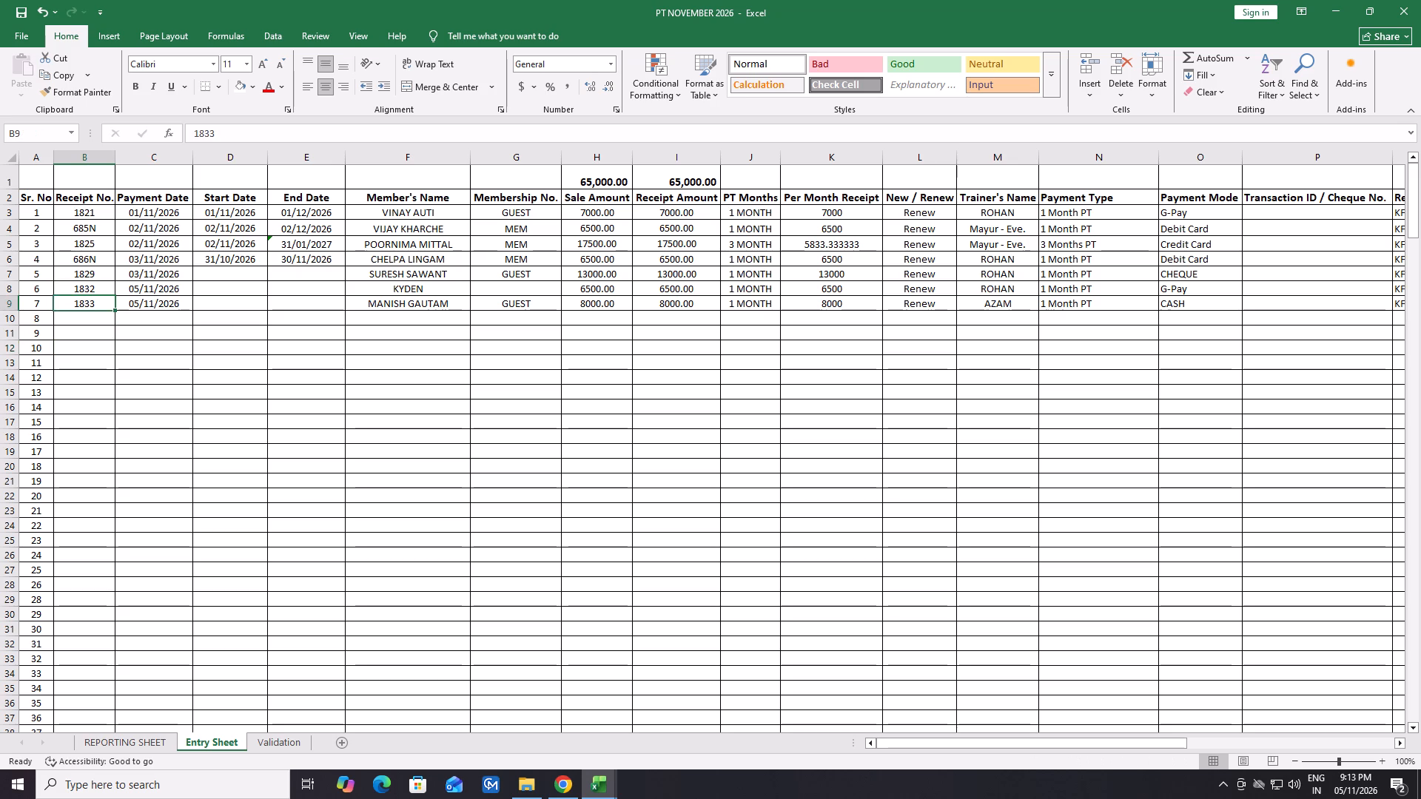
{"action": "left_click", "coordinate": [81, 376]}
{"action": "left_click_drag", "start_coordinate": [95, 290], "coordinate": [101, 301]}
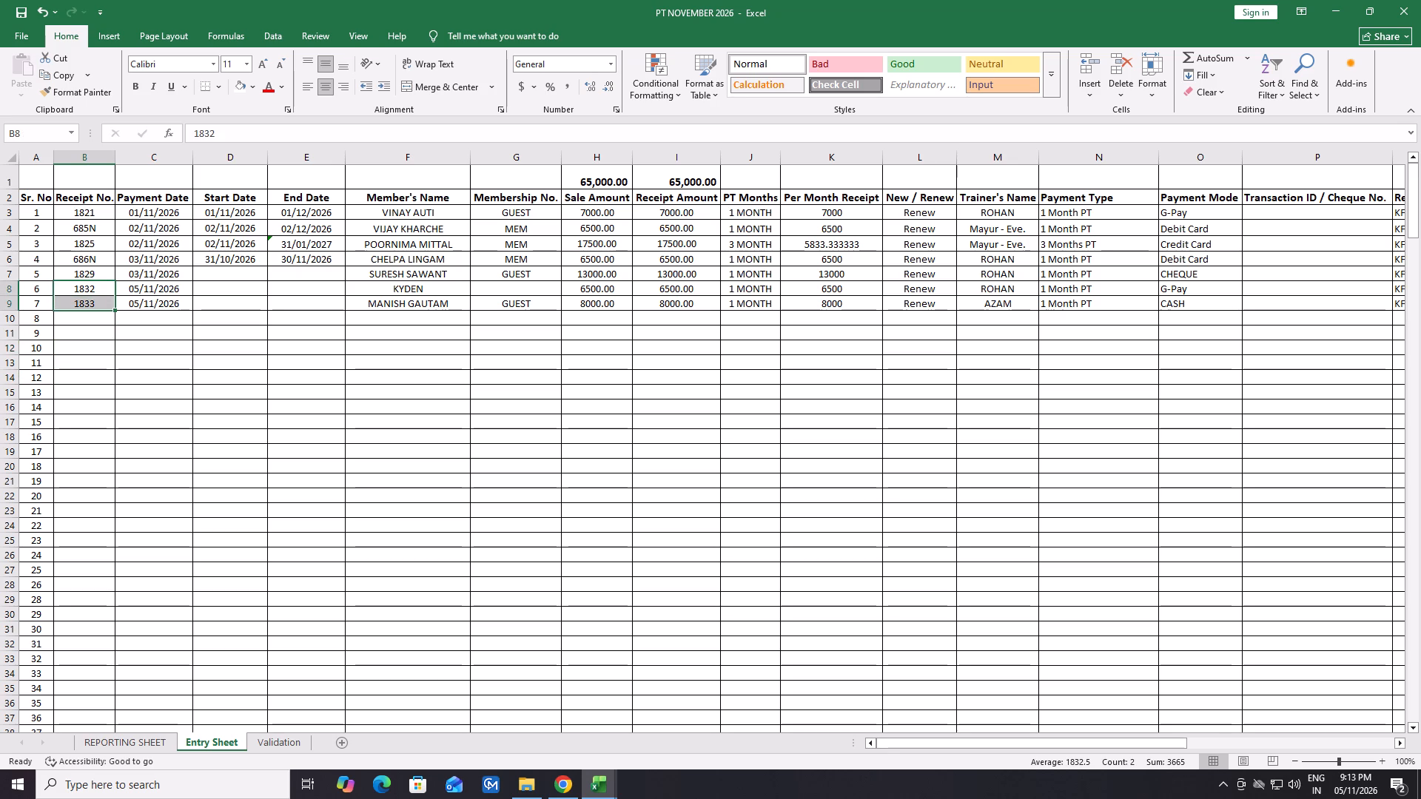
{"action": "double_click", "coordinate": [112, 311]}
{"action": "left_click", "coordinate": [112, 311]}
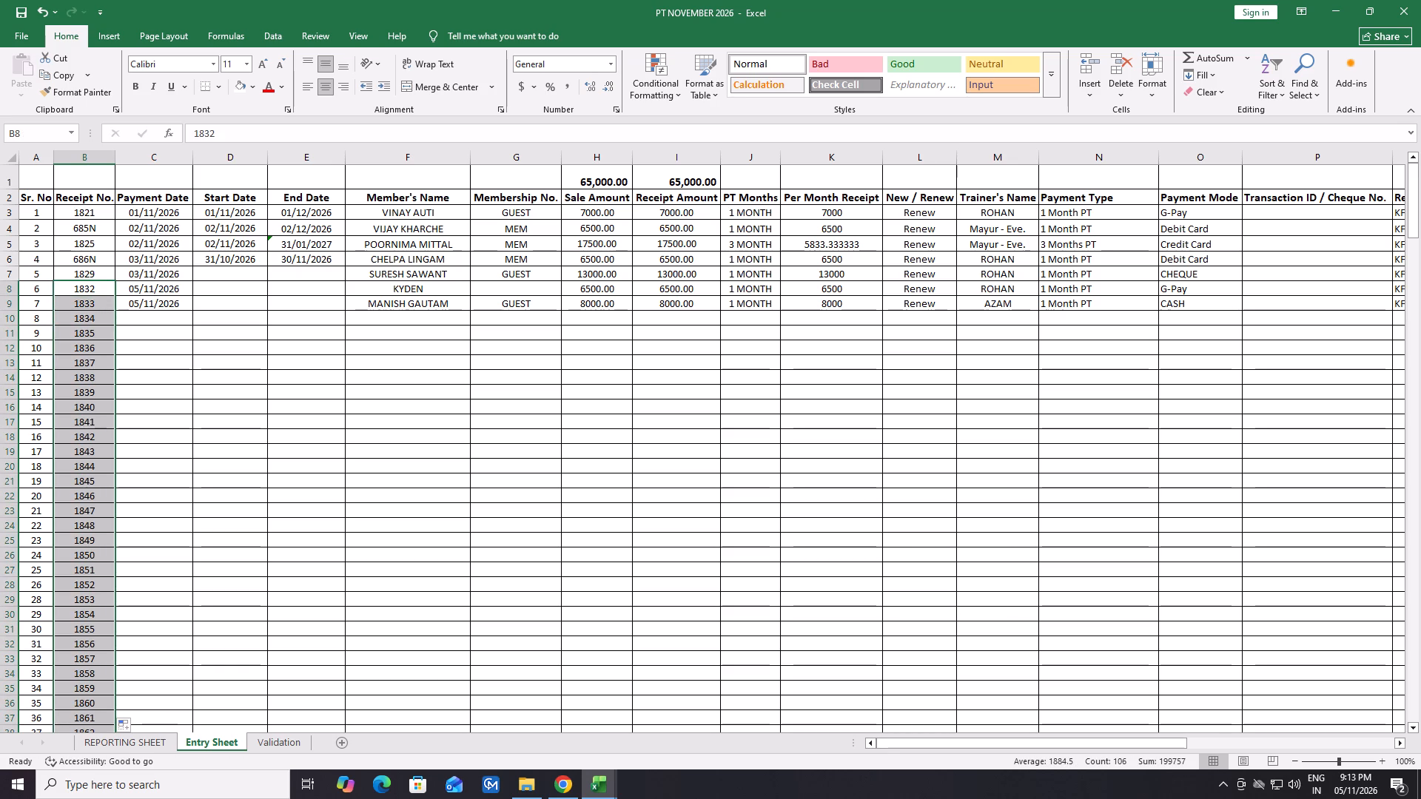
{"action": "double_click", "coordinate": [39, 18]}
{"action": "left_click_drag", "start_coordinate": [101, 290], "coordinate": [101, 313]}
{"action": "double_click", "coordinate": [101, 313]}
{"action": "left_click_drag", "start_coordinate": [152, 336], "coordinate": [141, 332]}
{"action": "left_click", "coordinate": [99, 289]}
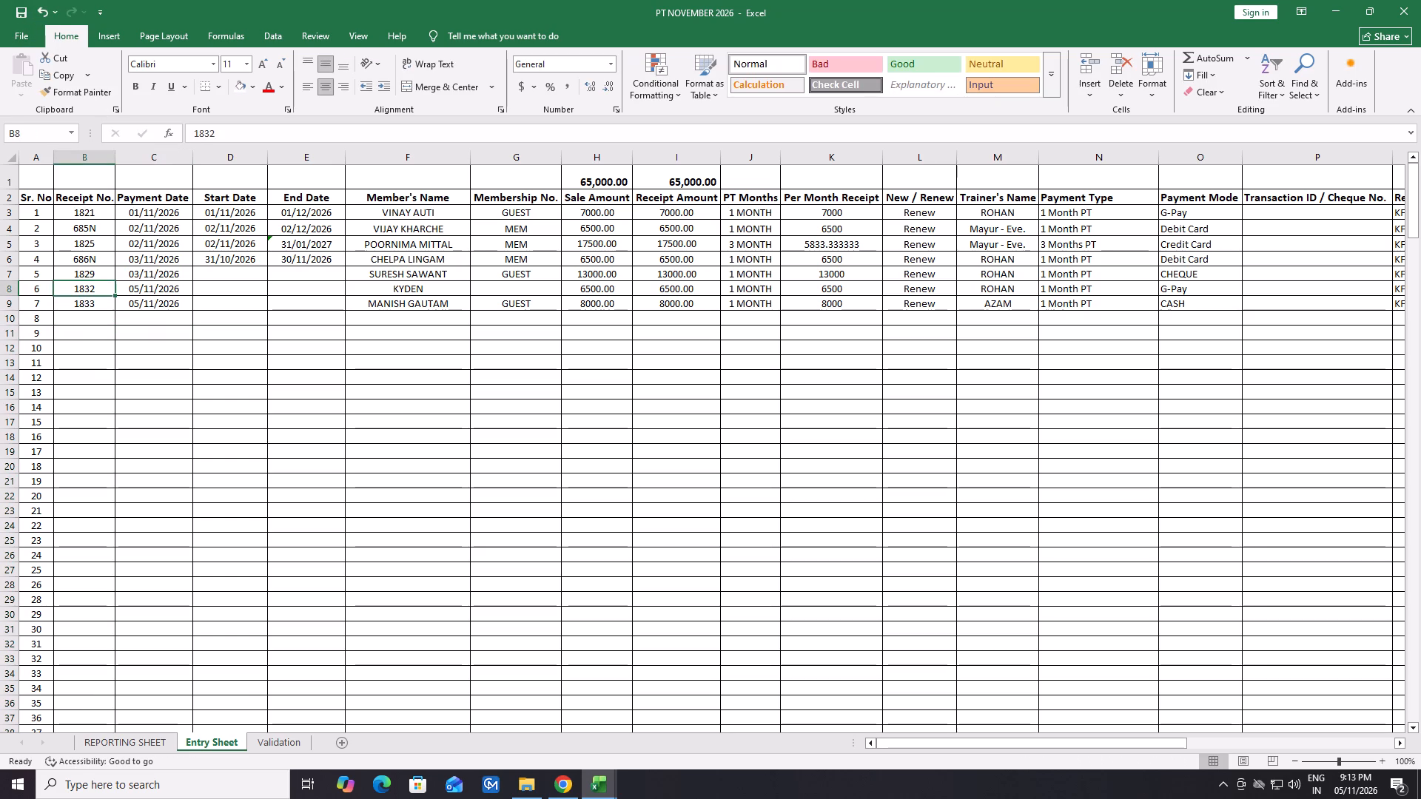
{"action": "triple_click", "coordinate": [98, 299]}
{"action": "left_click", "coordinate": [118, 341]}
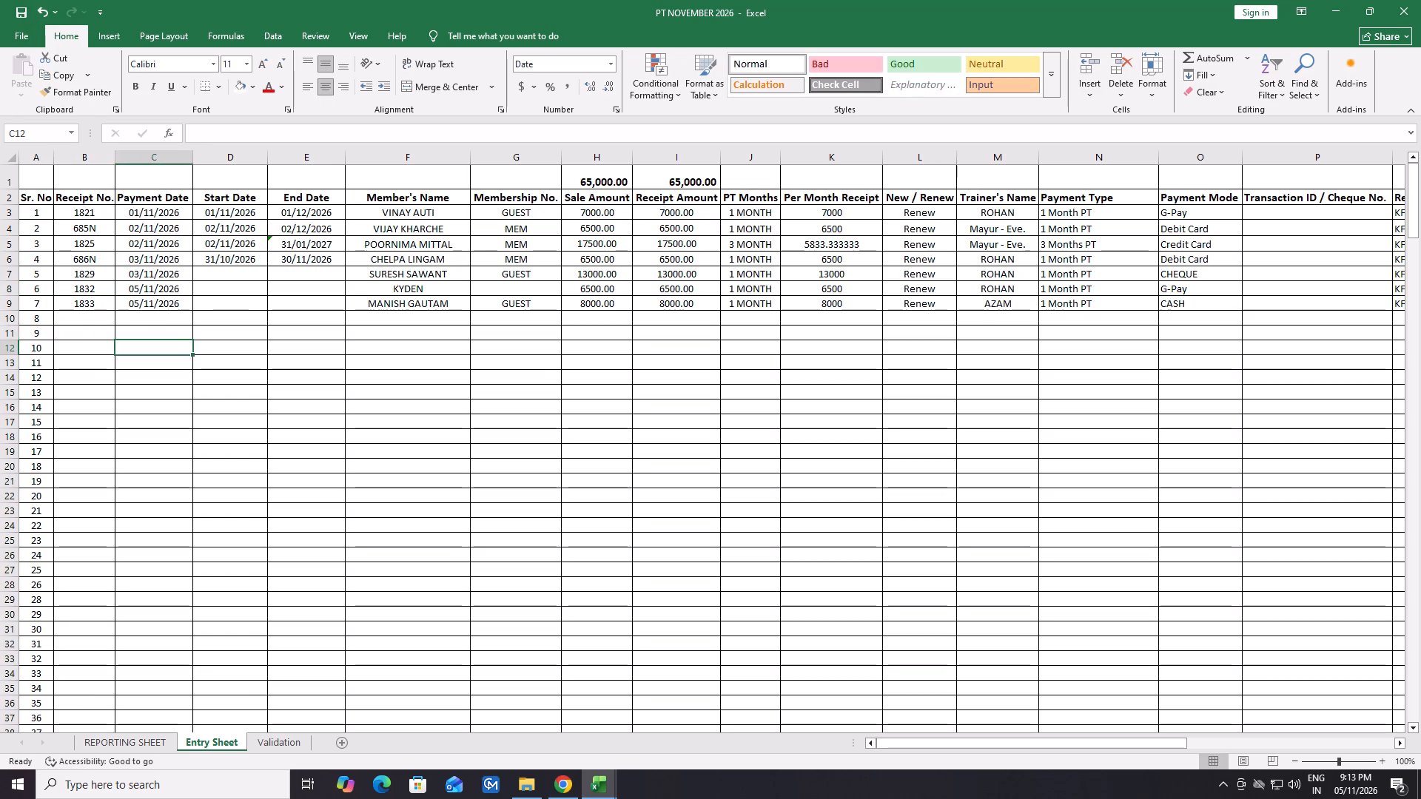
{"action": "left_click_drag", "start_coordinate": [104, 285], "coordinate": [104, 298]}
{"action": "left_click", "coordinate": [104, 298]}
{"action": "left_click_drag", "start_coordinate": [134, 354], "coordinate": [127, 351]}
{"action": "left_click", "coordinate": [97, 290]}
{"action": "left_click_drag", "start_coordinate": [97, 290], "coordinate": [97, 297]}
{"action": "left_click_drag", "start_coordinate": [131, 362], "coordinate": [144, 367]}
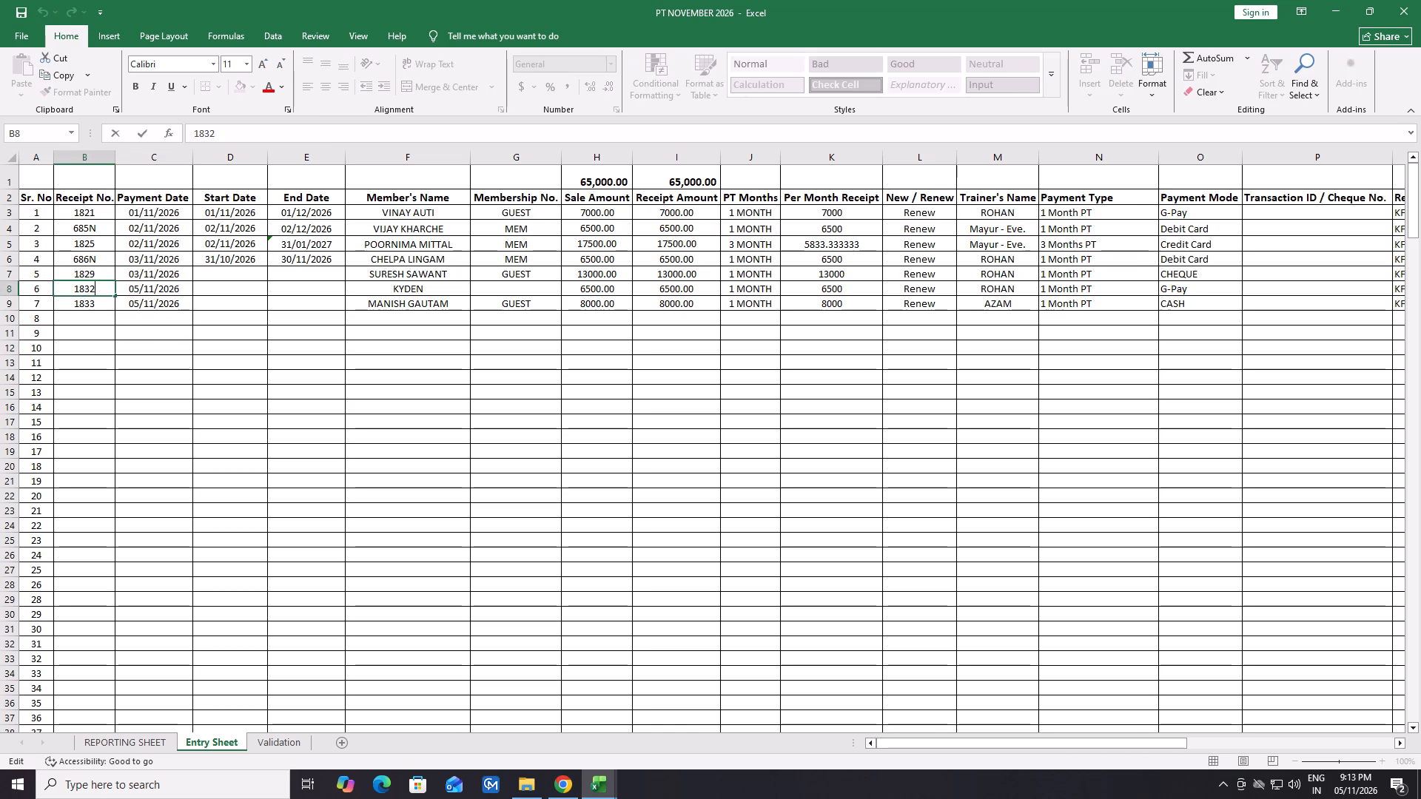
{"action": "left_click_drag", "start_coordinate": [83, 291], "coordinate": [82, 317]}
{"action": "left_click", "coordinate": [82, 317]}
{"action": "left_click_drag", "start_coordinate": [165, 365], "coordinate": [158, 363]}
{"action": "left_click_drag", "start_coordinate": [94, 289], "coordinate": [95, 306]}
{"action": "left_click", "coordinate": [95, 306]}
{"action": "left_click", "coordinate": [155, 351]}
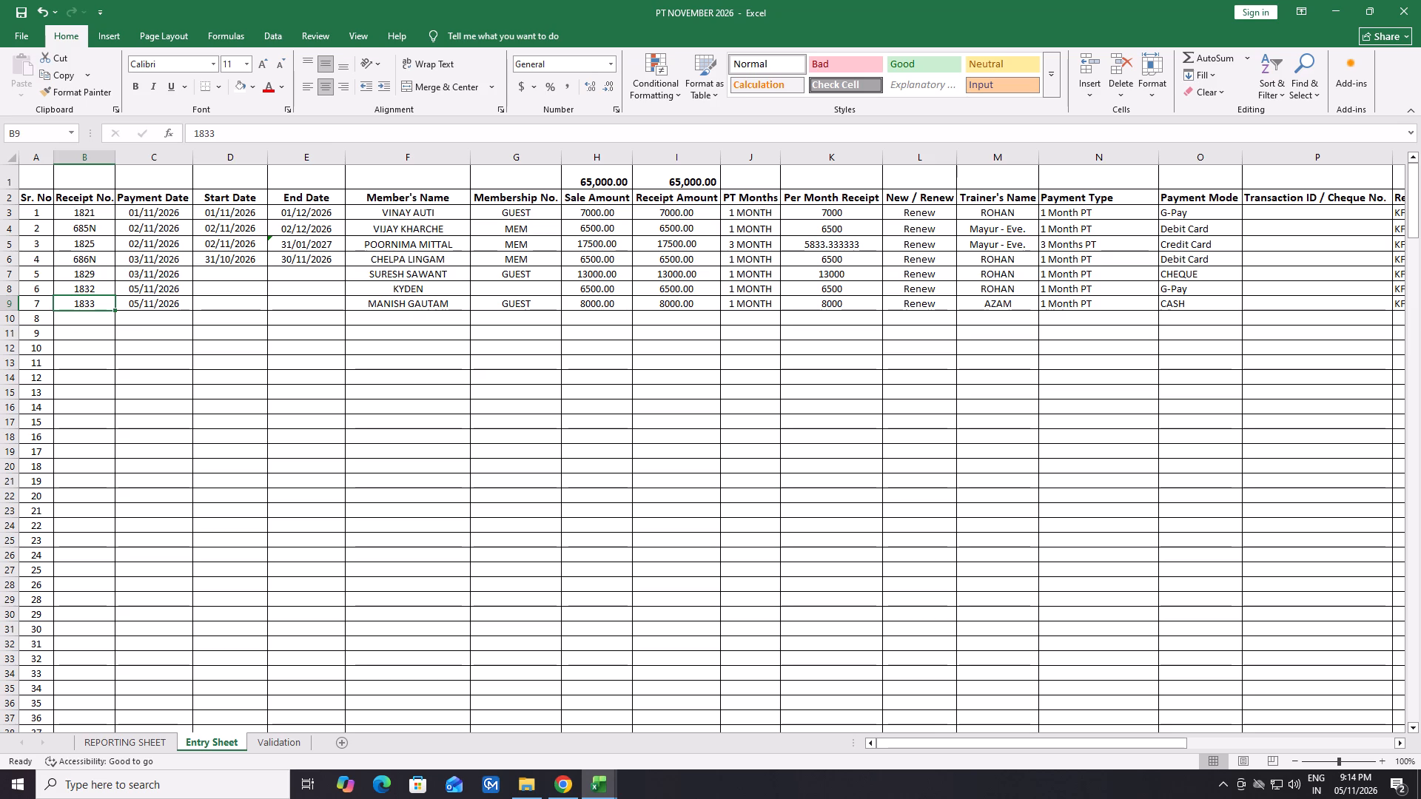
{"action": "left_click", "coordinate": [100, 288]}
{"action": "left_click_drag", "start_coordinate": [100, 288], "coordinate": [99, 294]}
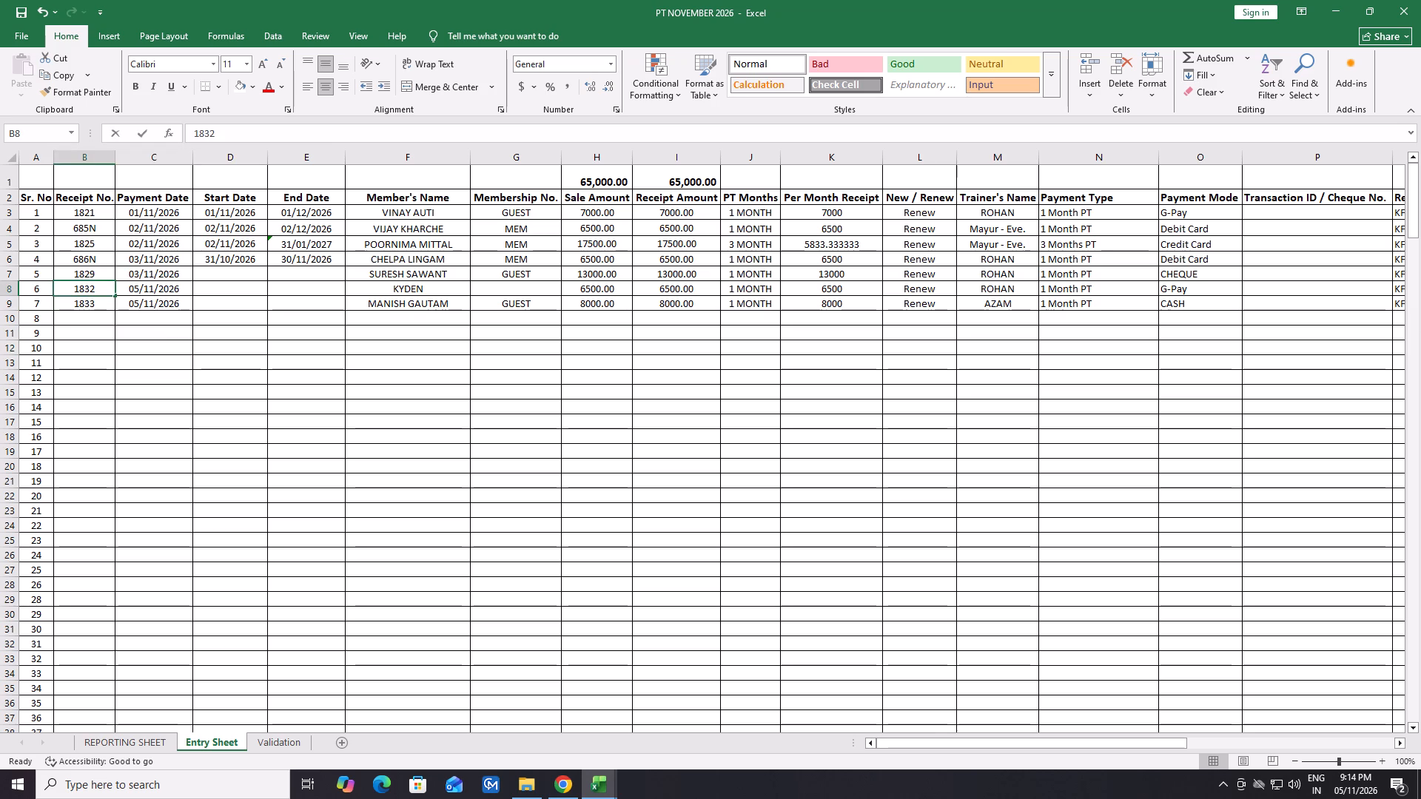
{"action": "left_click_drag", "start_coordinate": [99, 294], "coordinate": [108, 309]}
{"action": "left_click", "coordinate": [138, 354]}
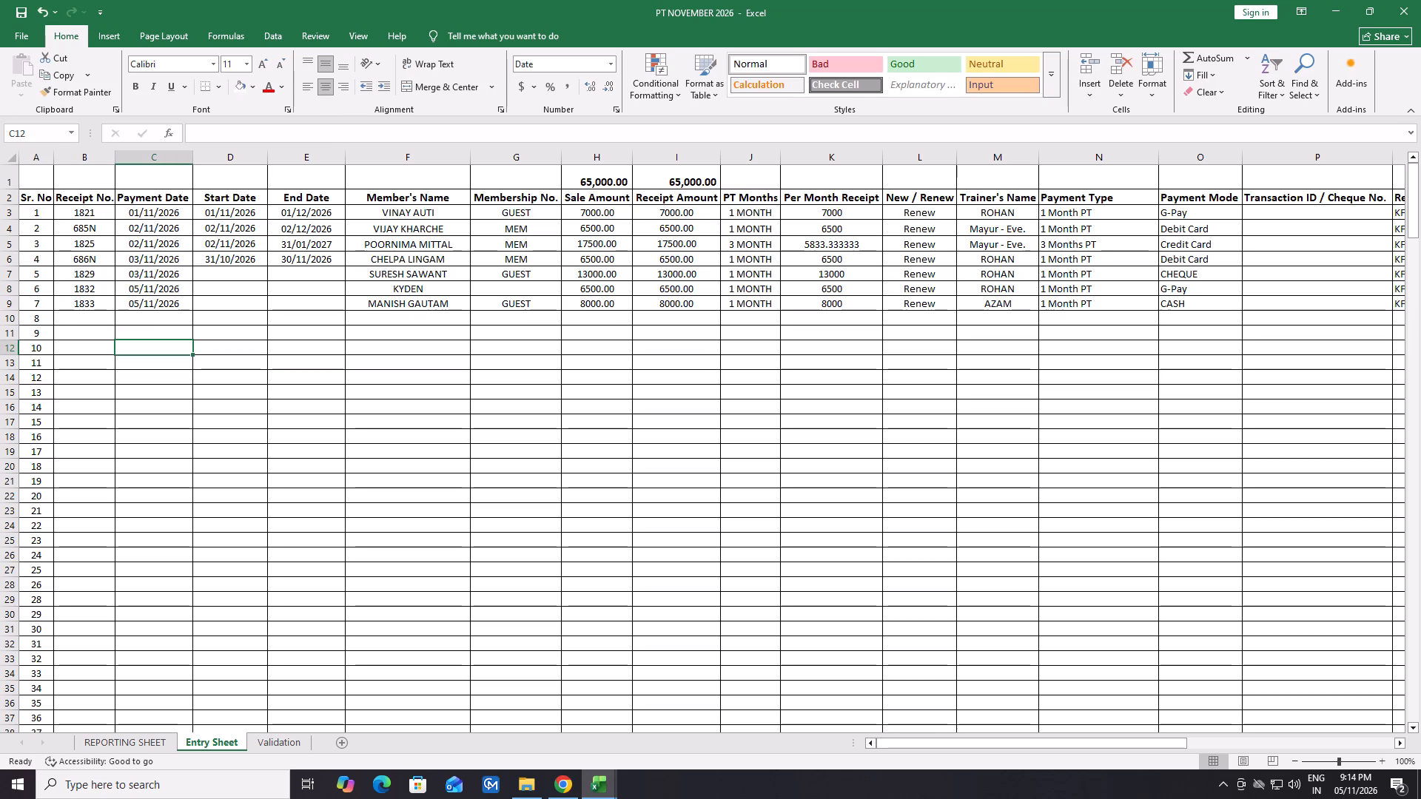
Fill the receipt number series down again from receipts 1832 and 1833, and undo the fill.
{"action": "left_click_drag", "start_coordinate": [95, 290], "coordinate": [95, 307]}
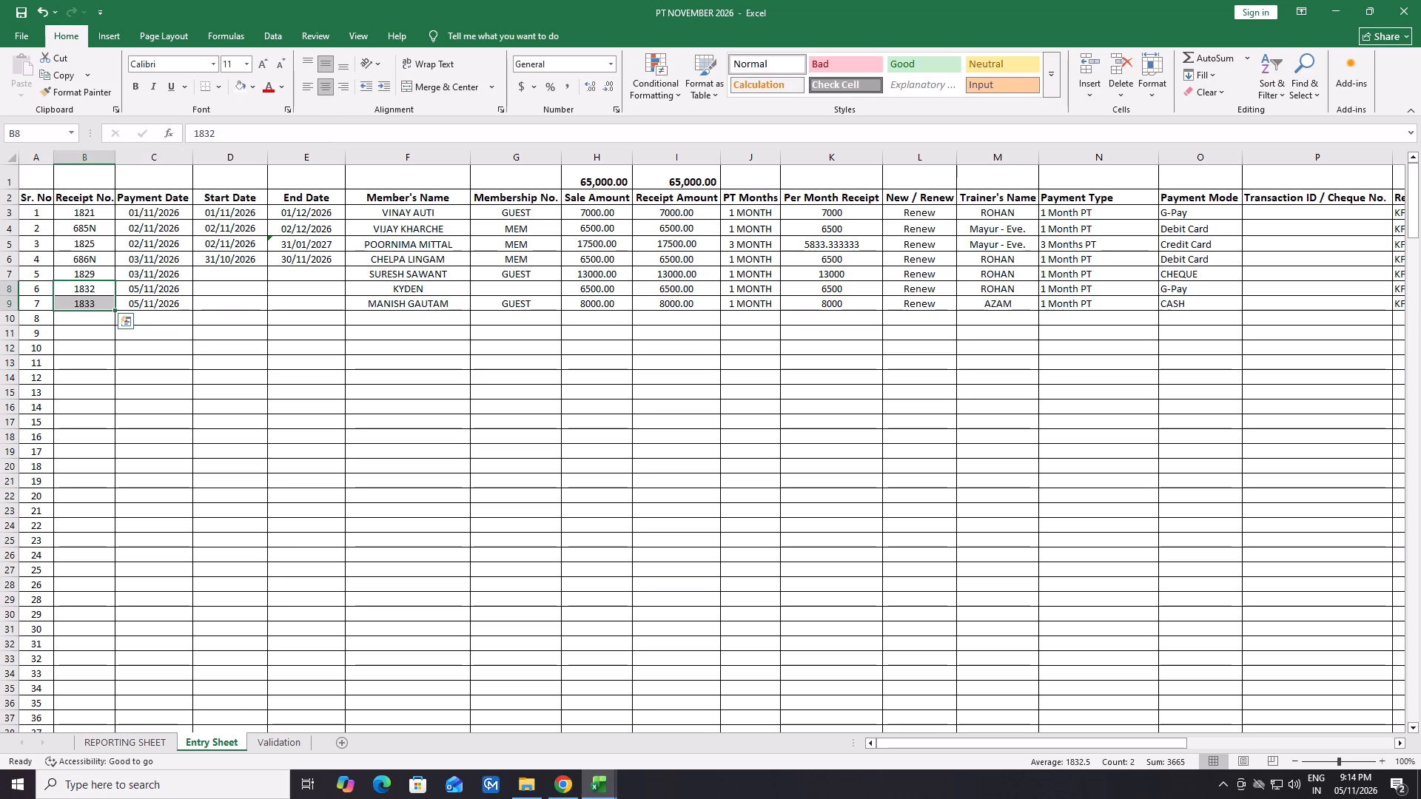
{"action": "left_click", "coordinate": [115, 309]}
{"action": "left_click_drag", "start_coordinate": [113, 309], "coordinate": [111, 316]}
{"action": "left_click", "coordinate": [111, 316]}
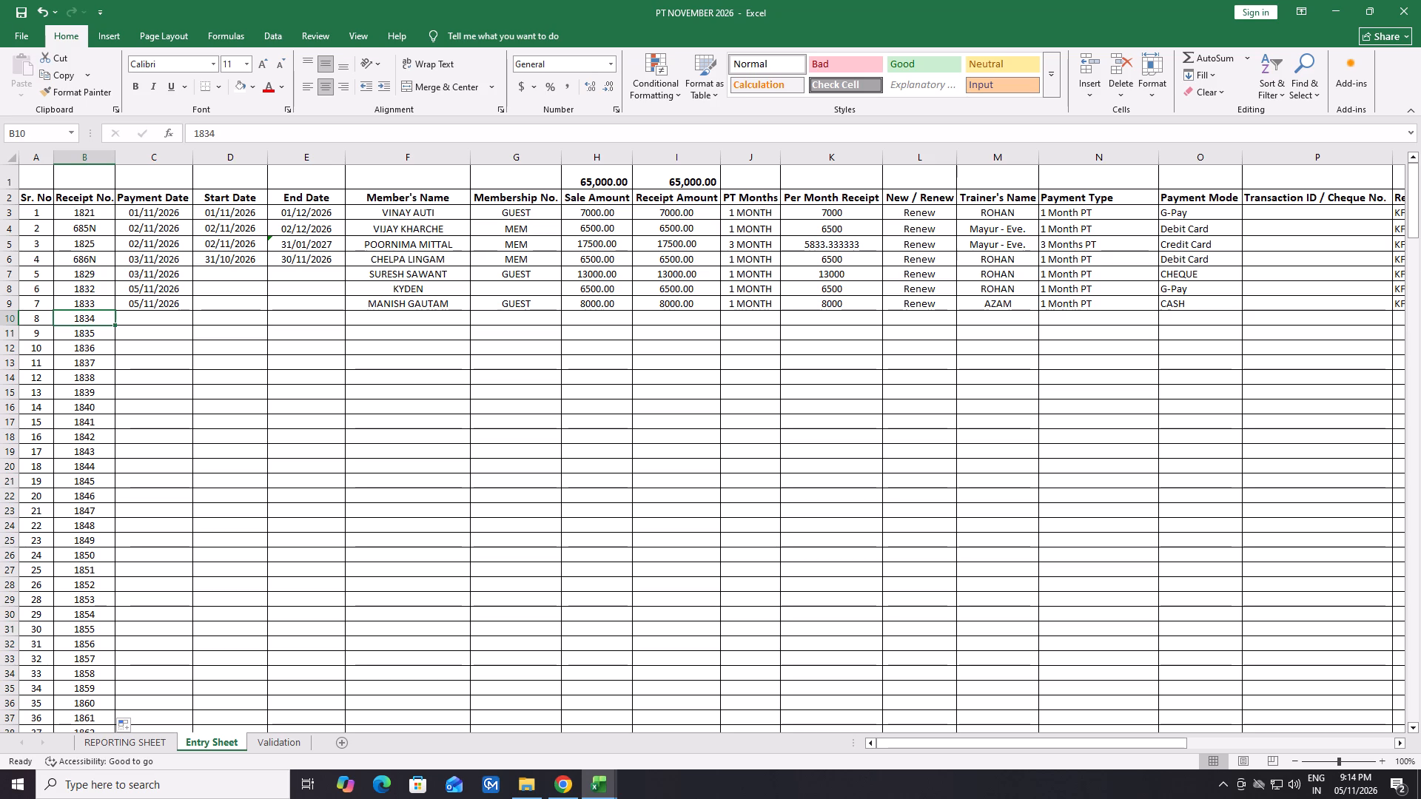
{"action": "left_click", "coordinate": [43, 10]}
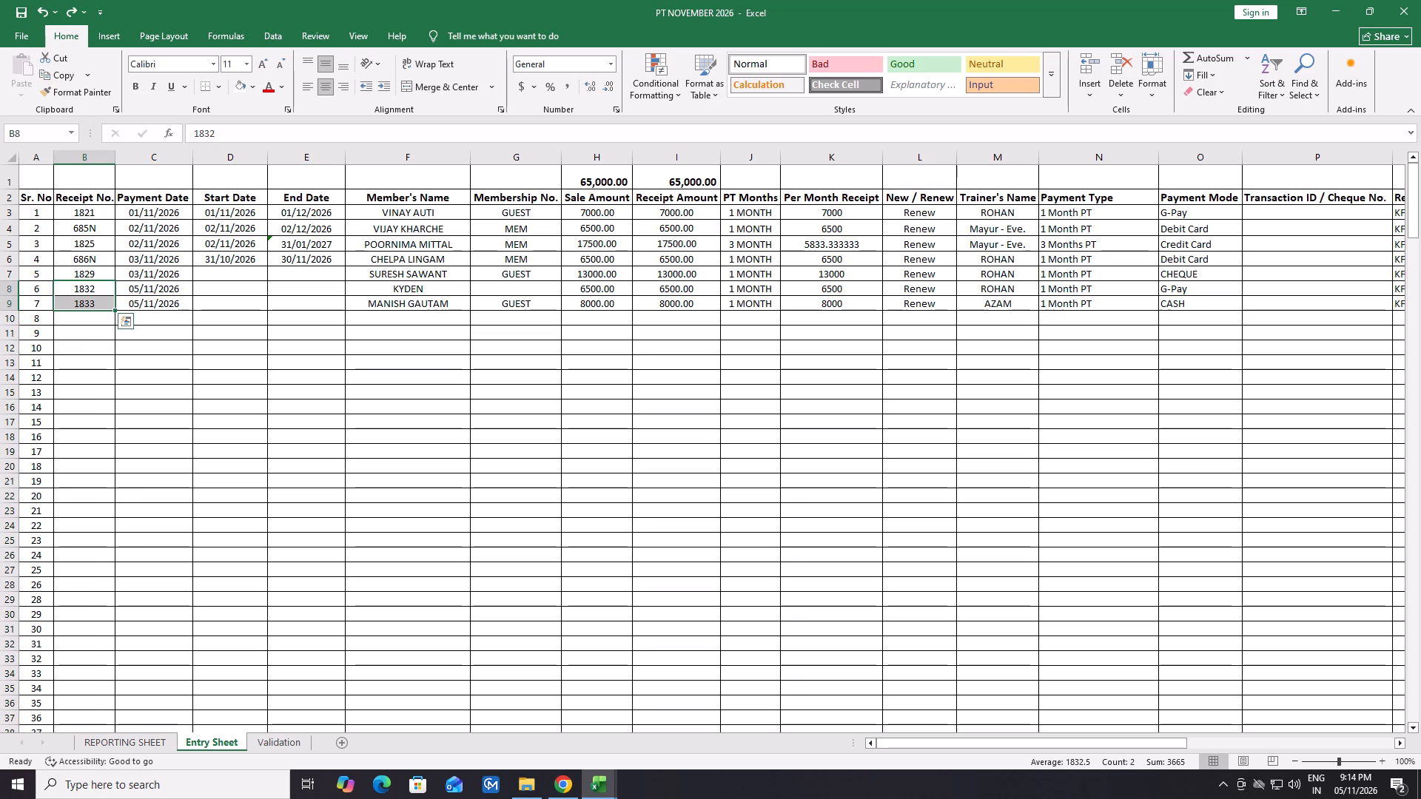
Enter receipt number 1834 in row 10, with 05/11/2026 as both payment date and start date.
{"action": "double_click", "coordinate": [101, 315]}
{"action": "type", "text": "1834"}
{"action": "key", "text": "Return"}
{"action": "left_click", "coordinate": [123, 323]}
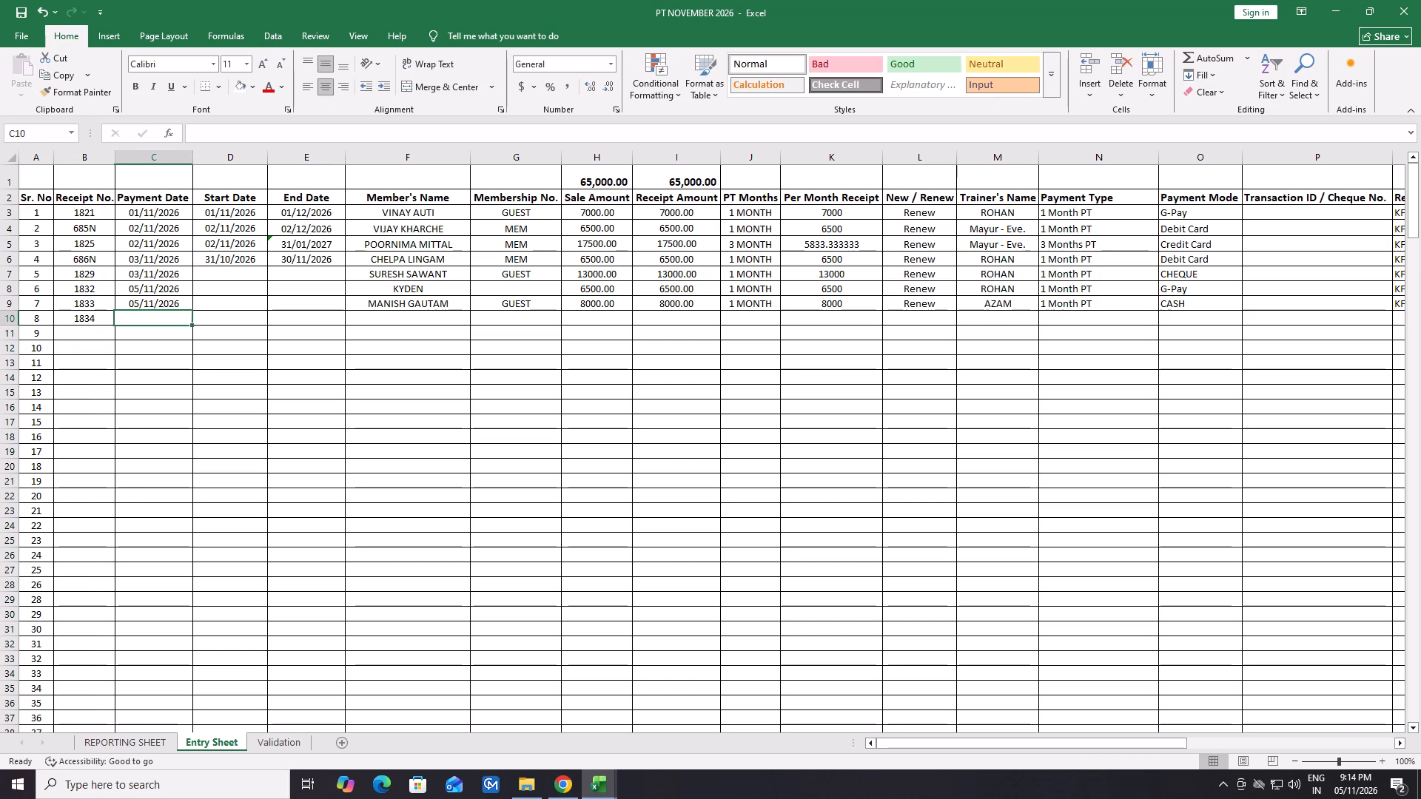
{"action": "key", "text": "ctrl+d"}
{"action": "key", "text": "ctrl+c"}
{"action": "left_click", "coordinate": [223, 315]}
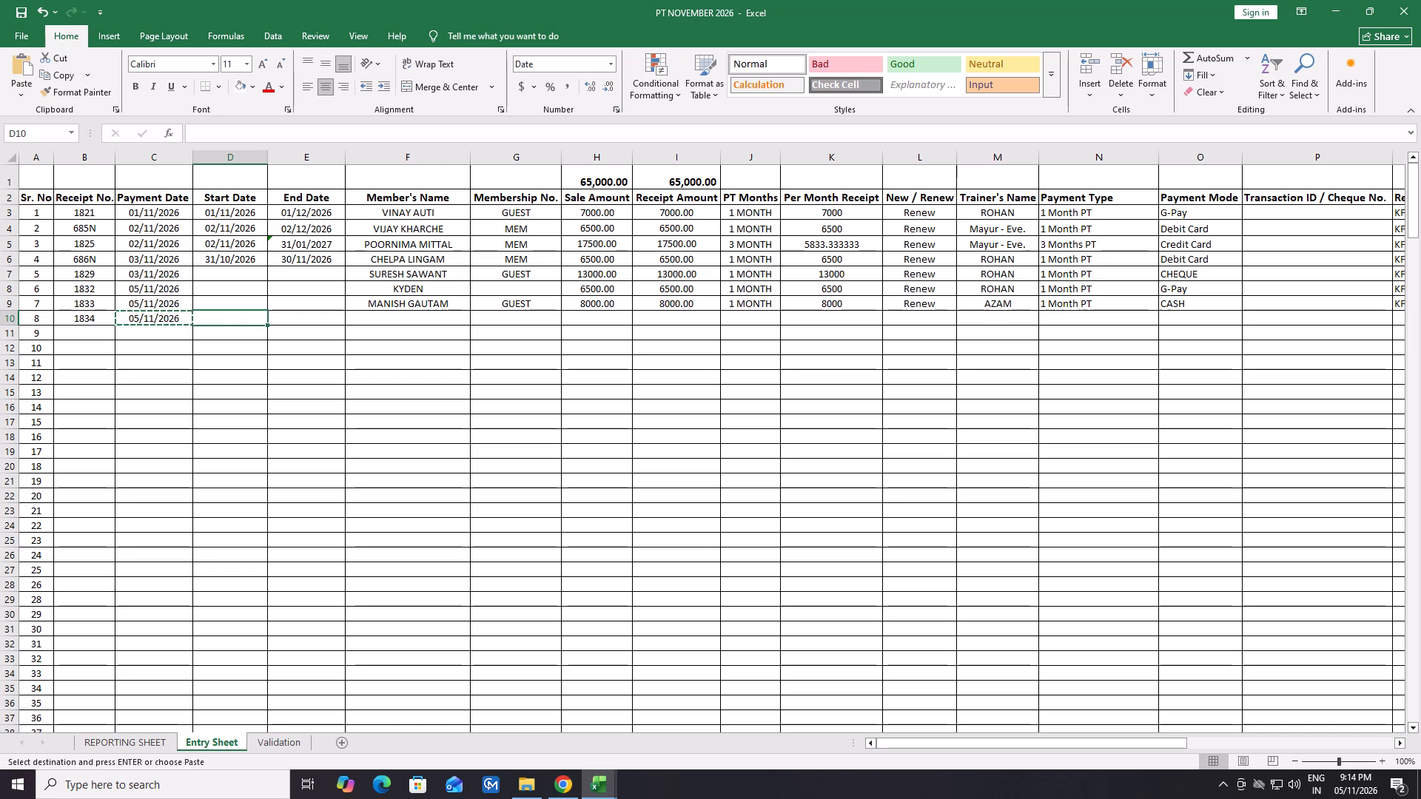
{"action": "key", "text": "ctrl+v"}
Calculate the end date for receipt 1834 with a formula adding 30 days to its start date.
{"action": "left_click", "coordinate": [318, 317]}
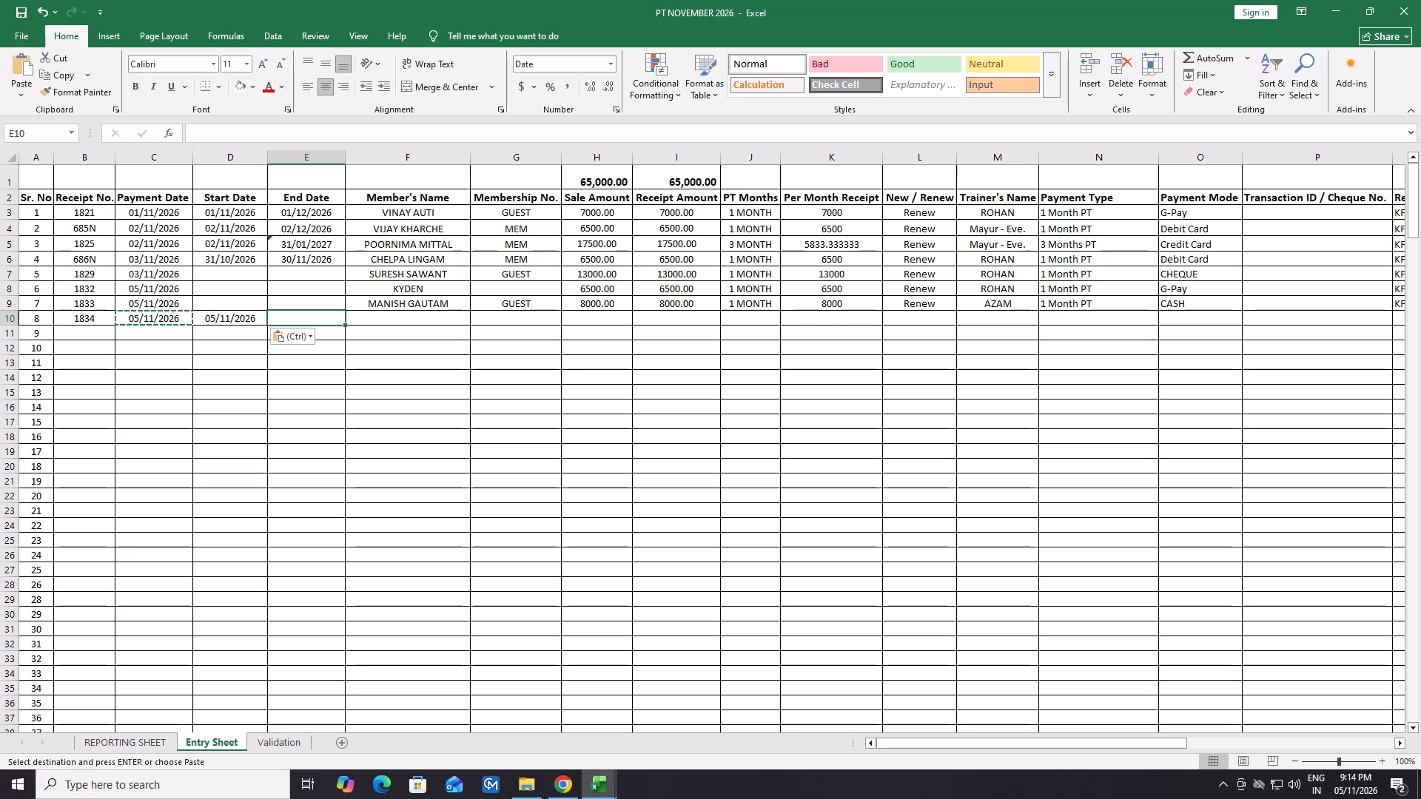
{"action": "key", "text": "equal"}
{"action": "key", "text": "Left"}
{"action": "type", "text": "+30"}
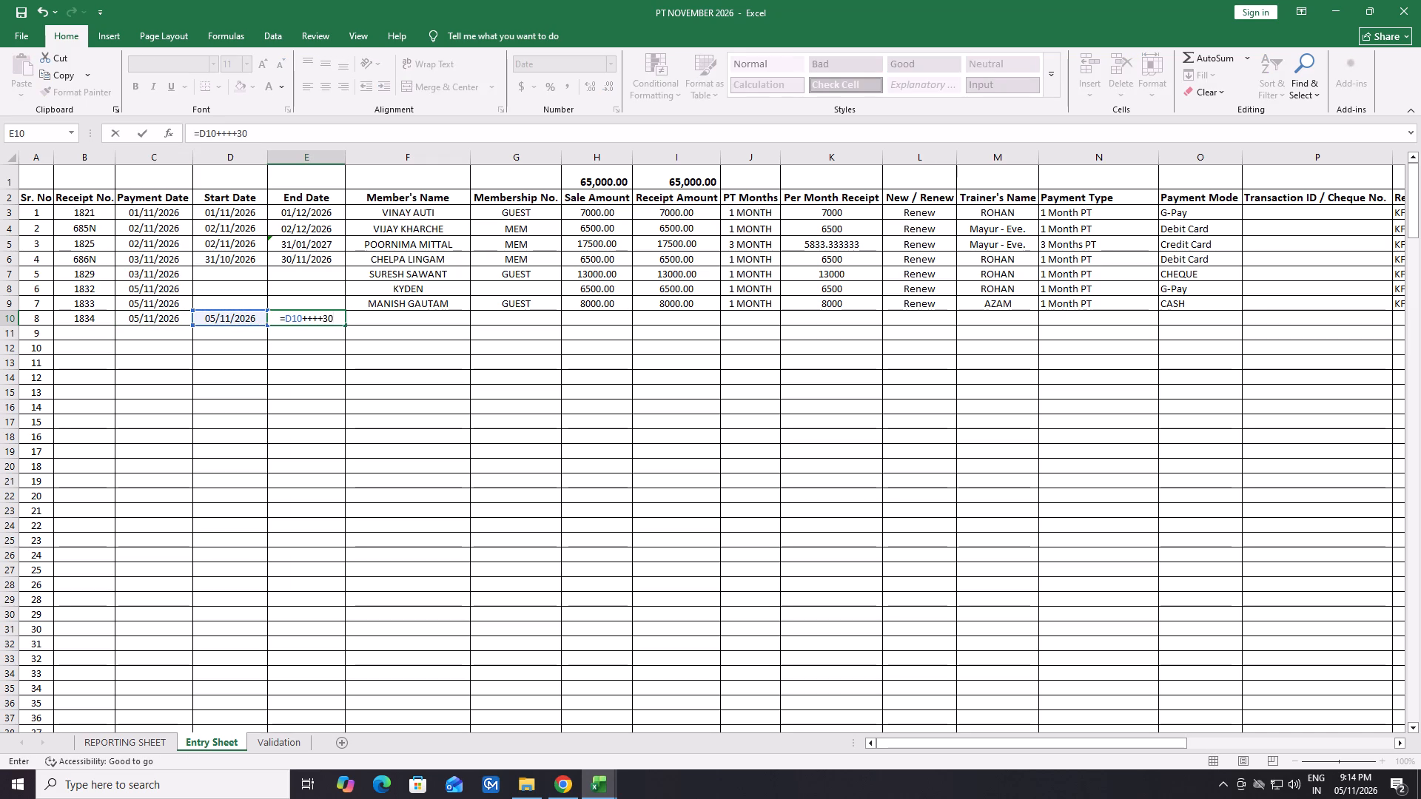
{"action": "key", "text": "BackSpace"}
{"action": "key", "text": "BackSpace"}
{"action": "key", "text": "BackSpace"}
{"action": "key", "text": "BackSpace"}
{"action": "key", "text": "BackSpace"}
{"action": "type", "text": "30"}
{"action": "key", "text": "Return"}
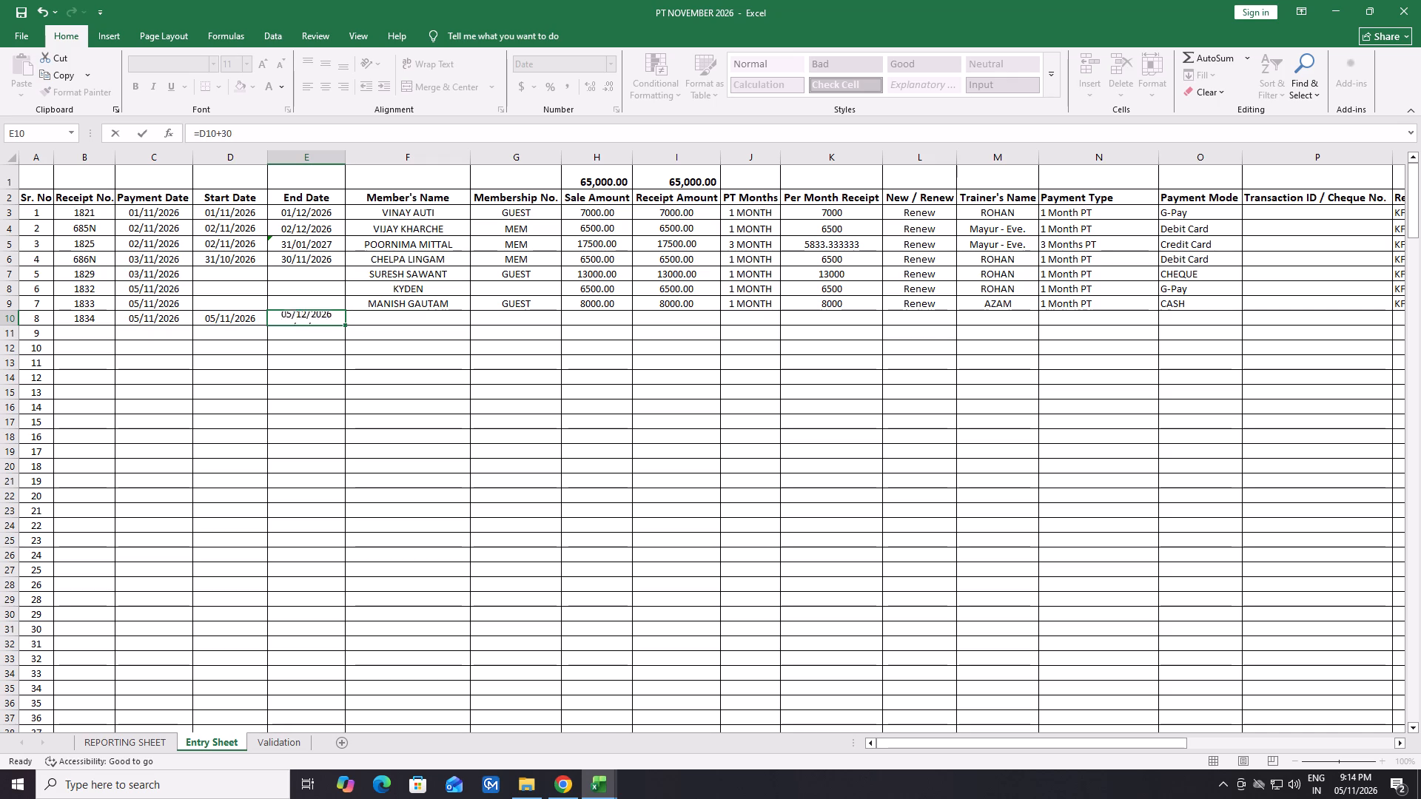
{"action": "double_click", "coordinate": [421, 319]}
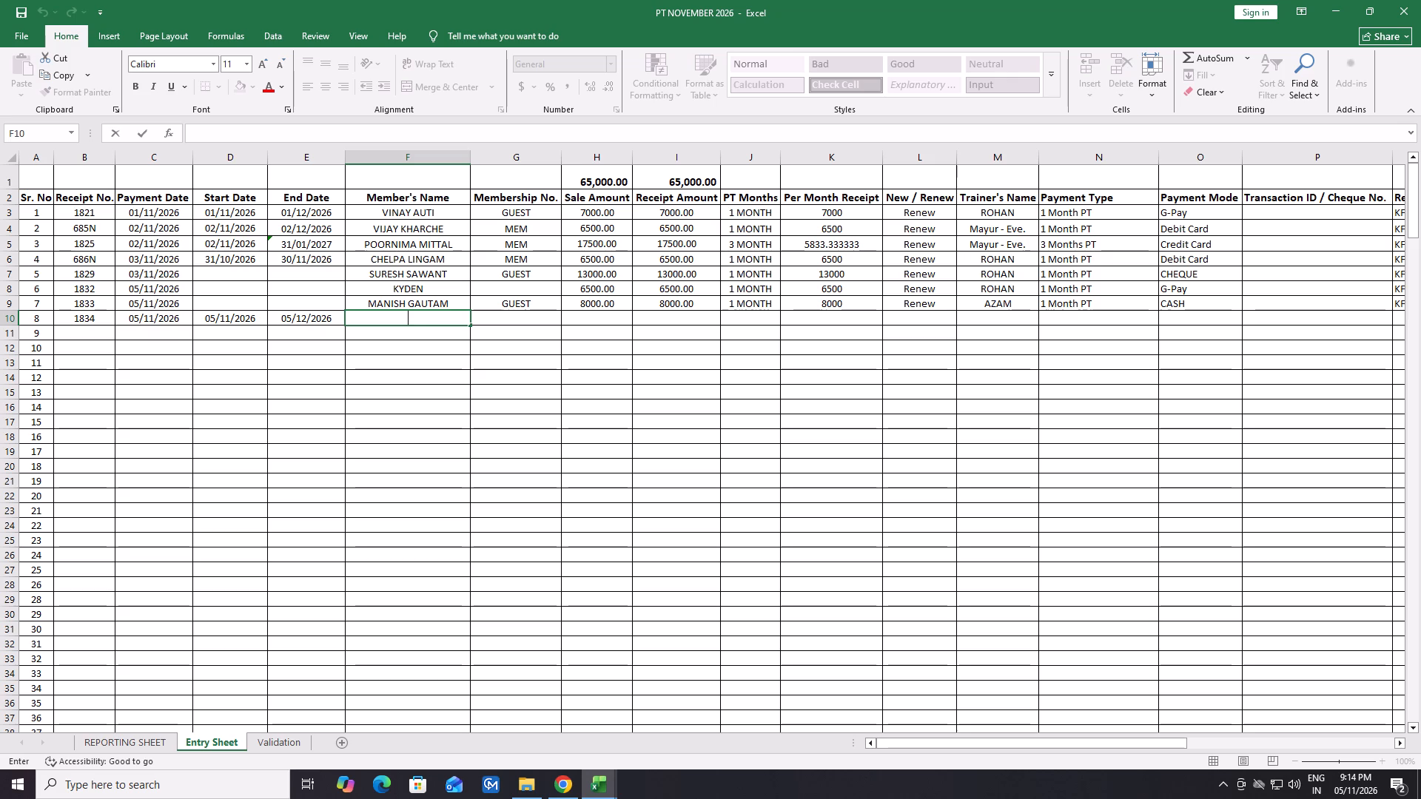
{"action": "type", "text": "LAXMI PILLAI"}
{"action": "left_click", "coordinate": [520, 321]}
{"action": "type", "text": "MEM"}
For receipt 1834, enter 6500 as sale, receipt and per-month amounts, and set PT months to 1 MONTH.
{"action": "left_click", "coordinate": [597, 322]}
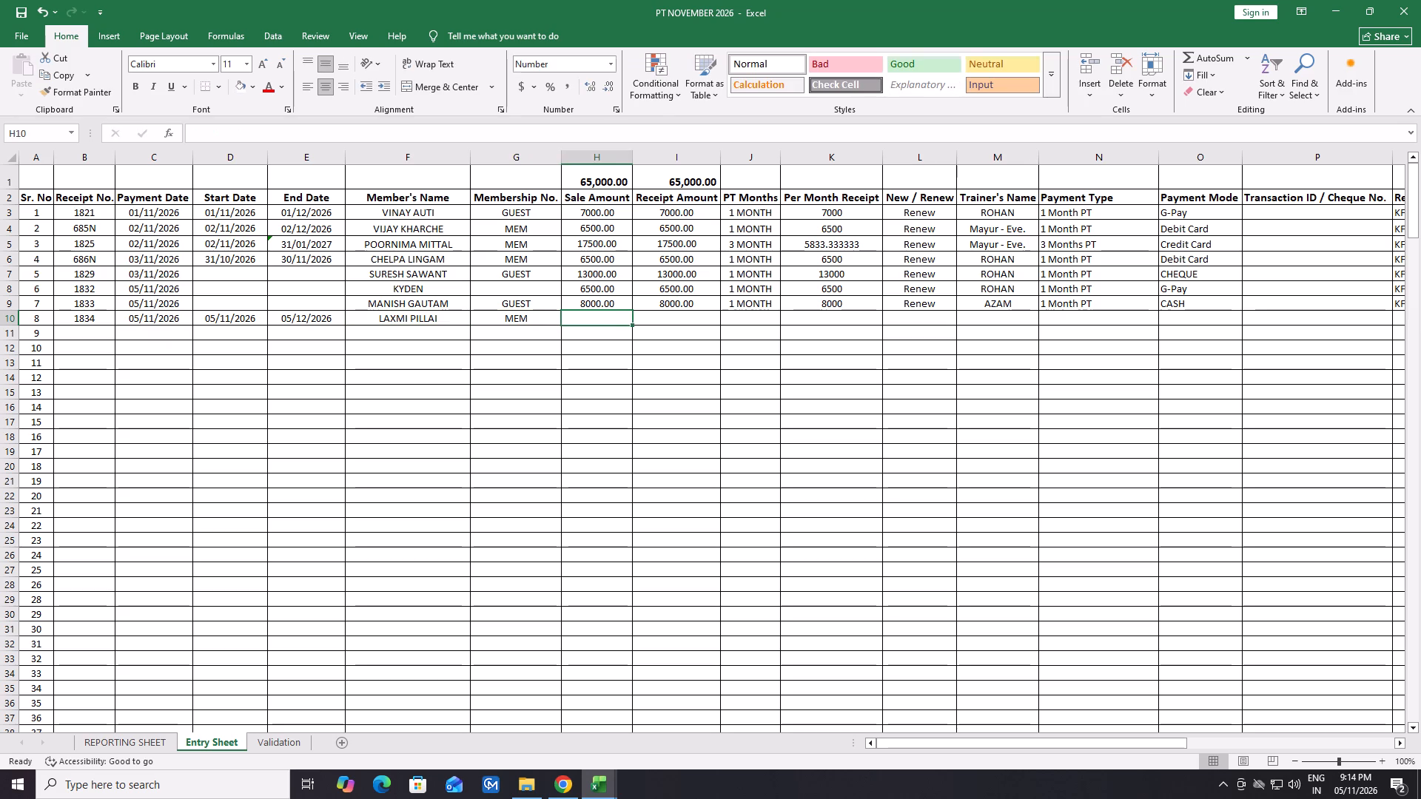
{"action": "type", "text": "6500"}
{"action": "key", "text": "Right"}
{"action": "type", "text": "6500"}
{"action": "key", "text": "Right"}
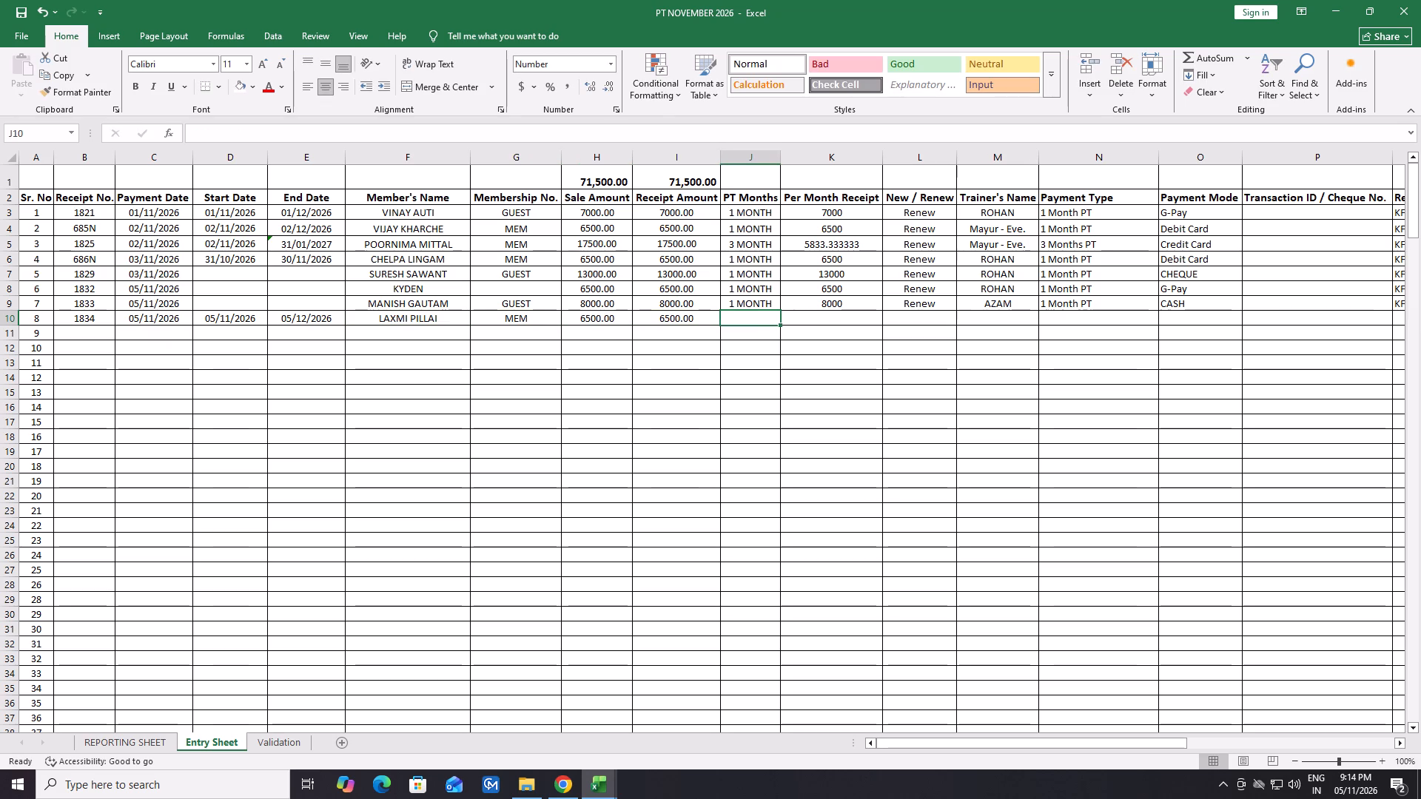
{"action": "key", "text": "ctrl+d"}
{"action": "left_click", "coordinate": [852, 322]}
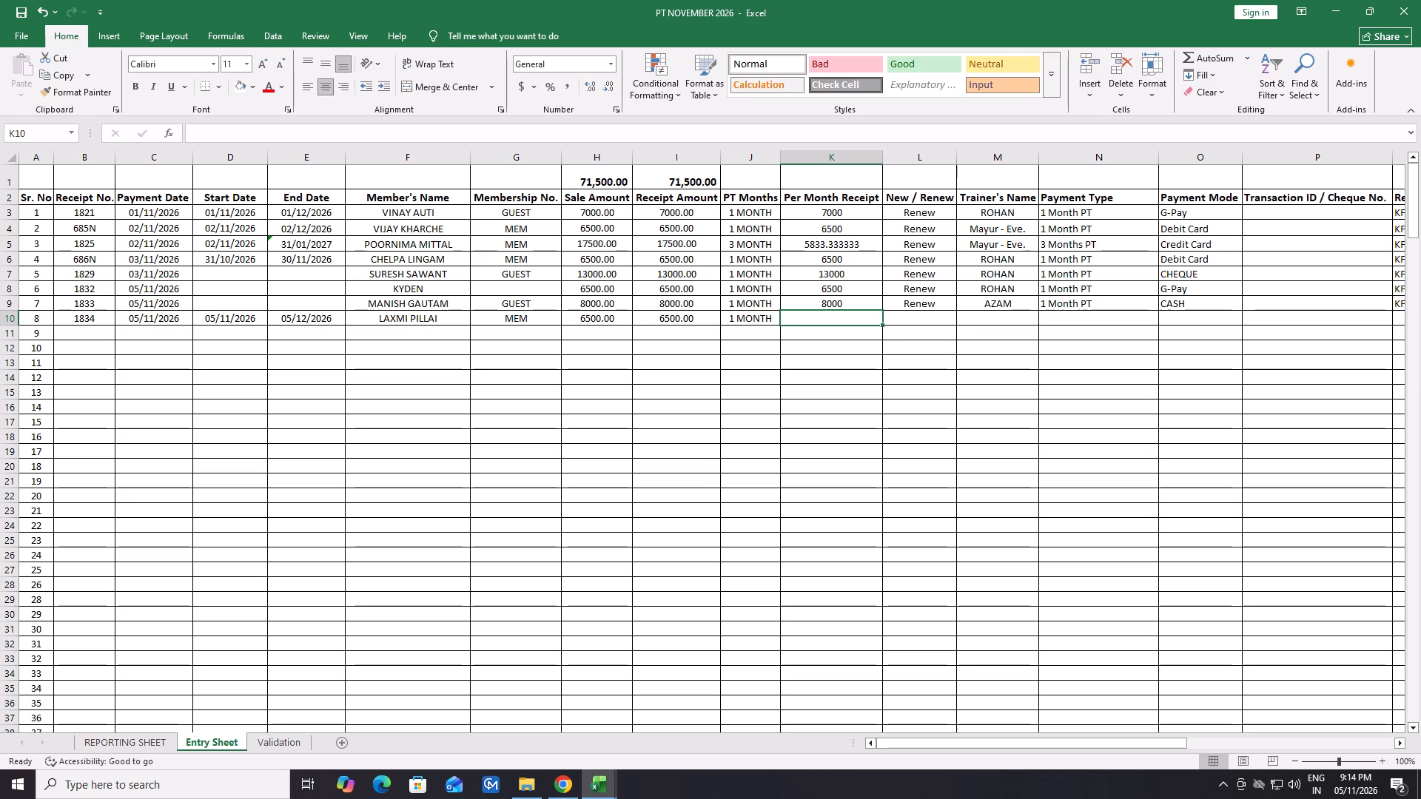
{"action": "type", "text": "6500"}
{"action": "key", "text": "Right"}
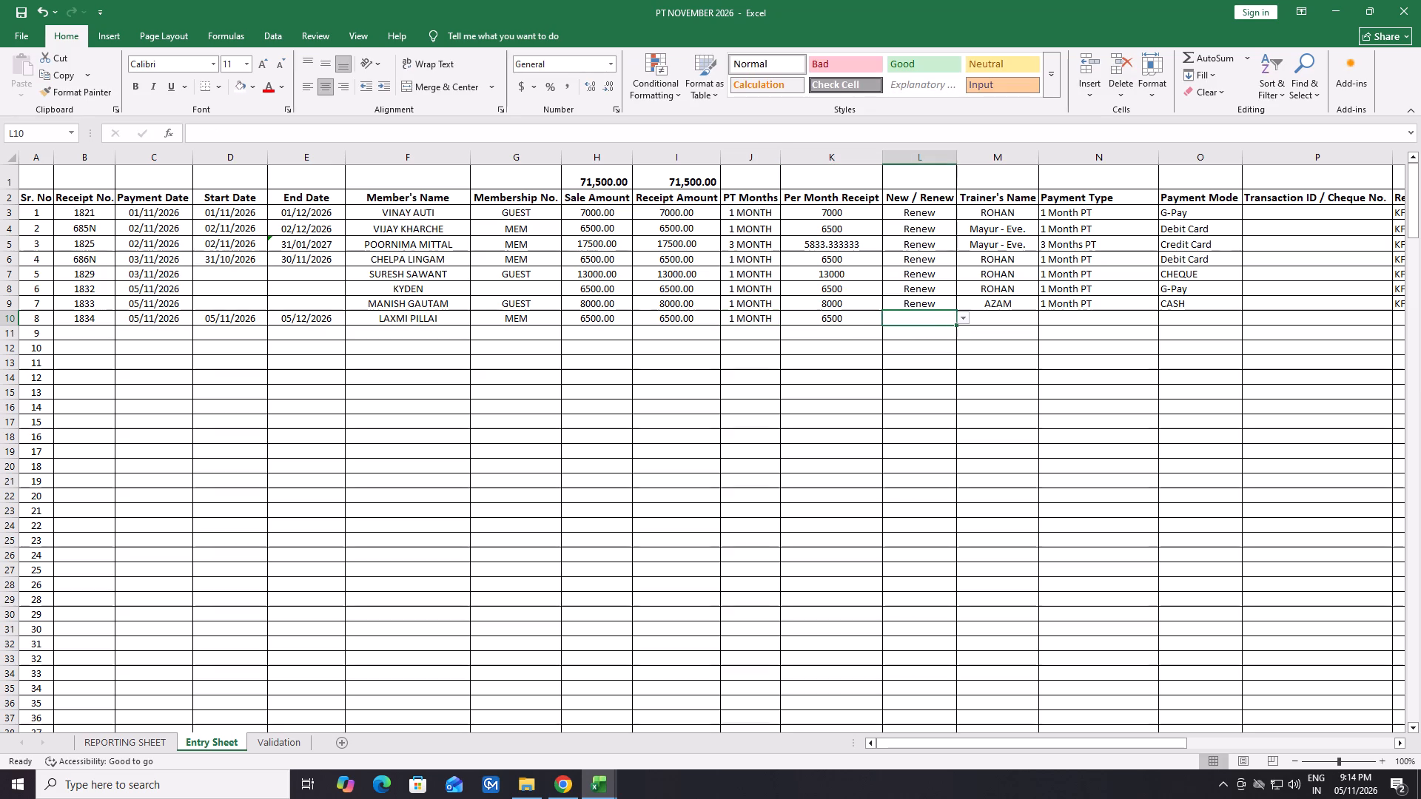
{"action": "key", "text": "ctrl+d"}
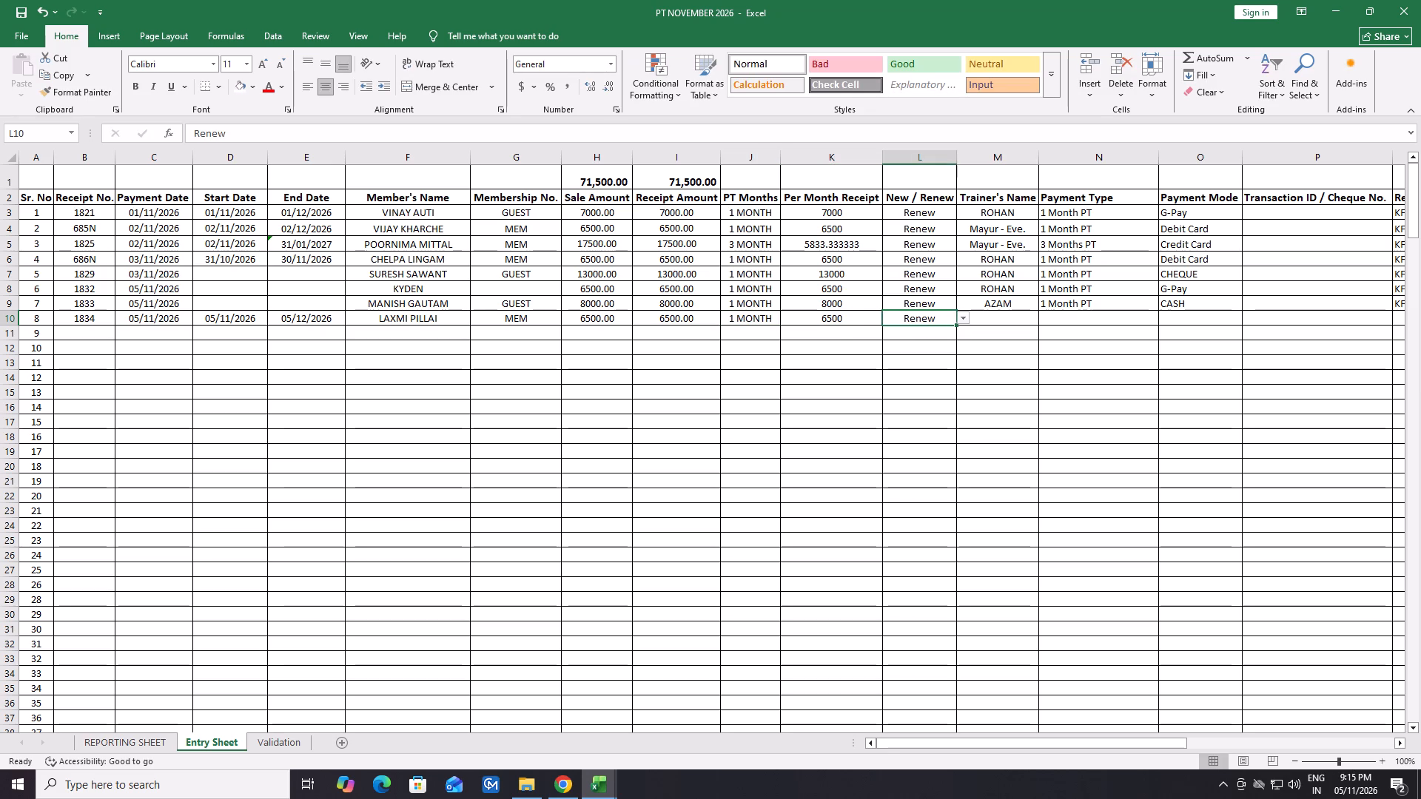
{"action": "left_click", "coordinate": [1013, 319]}
{"action": "left_click", "coordinate": [1047, 316]}
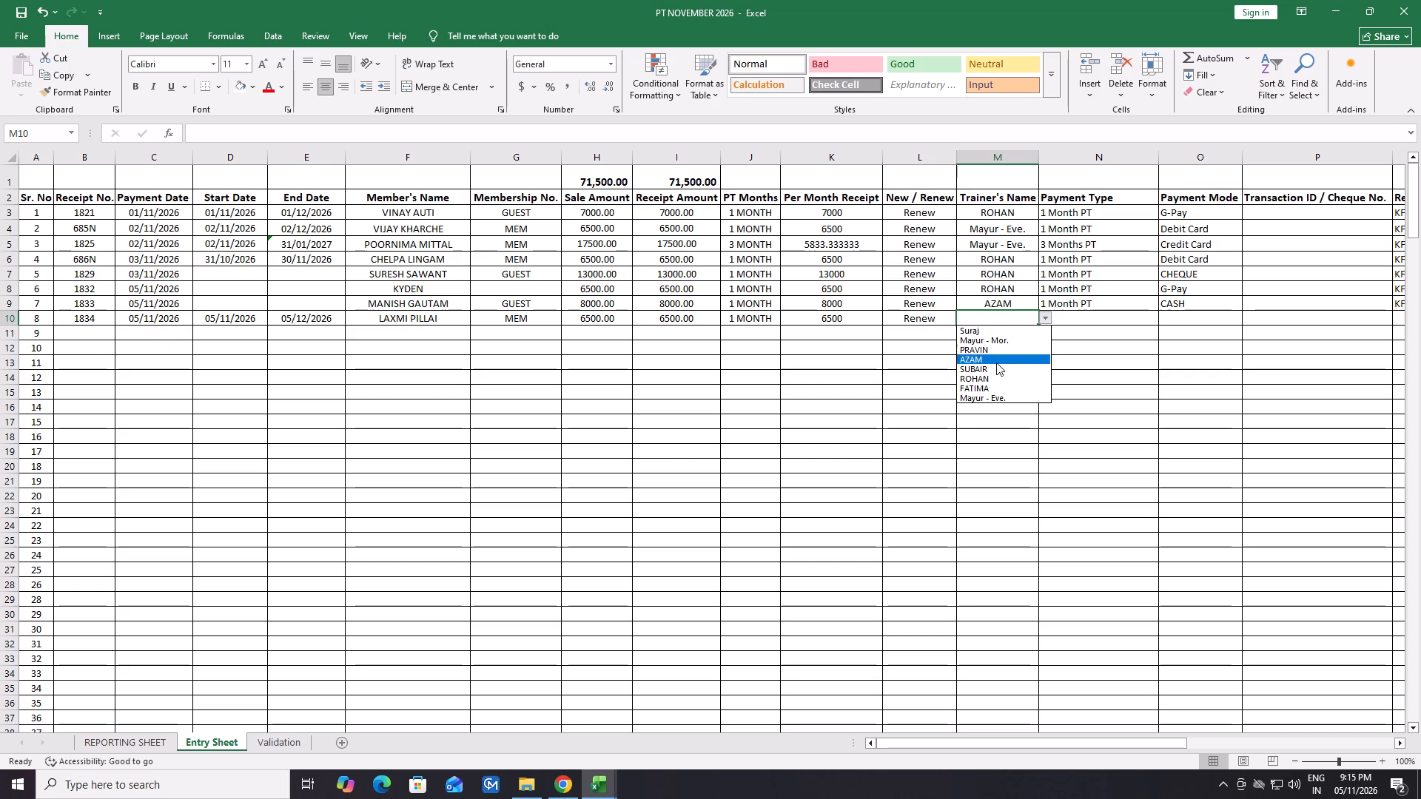
{"action": "double_click", "coordinate": [993, 374]}
{"action": "left_click", "coordinate": [1092, 310]}
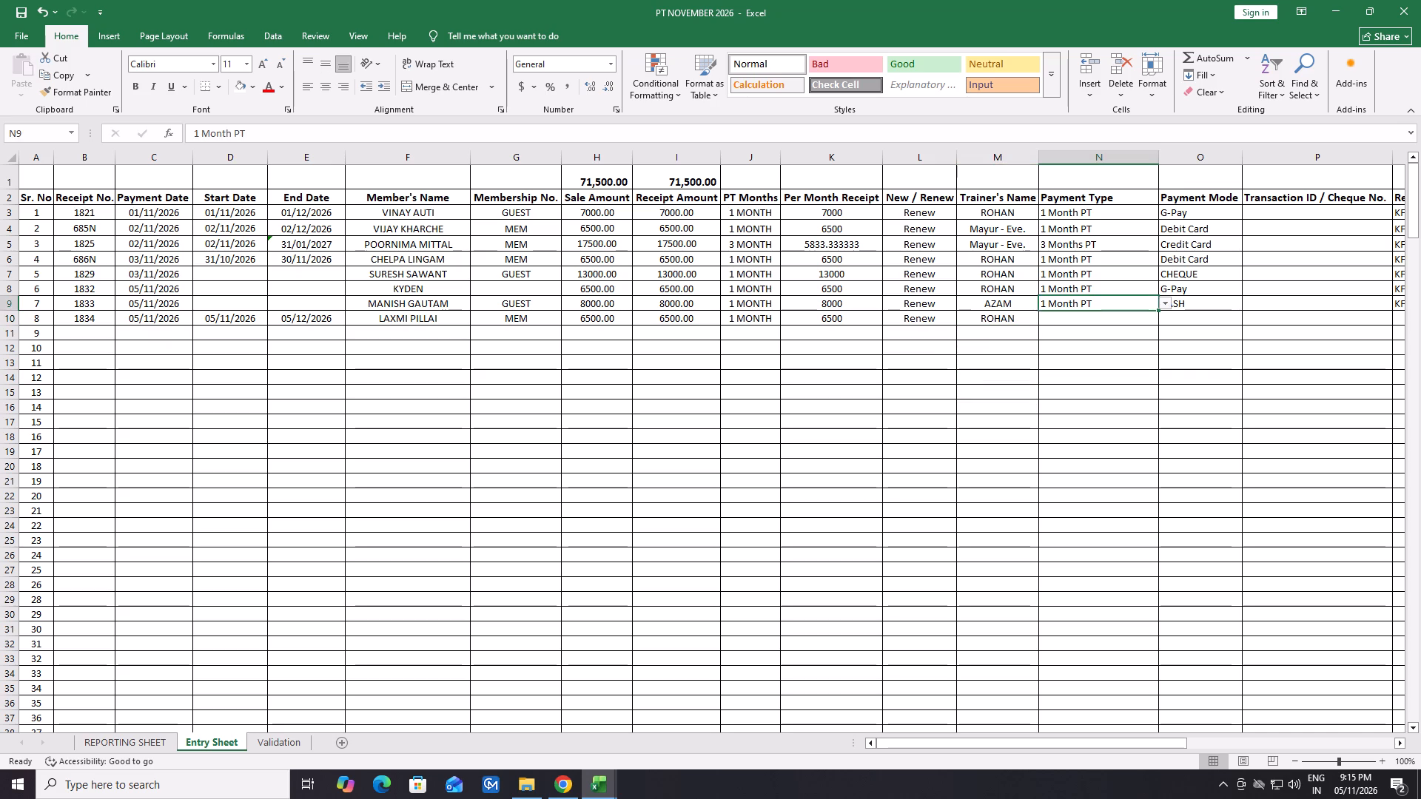
{"action": "left_click", "coordinate": [1098, 320]}
{"action": "key", "text": "ctrl+d"}
Set the payment mode for receipt 1834 to G-Pay.
{"action": "left_click", "coordinate": [1195, 317]}
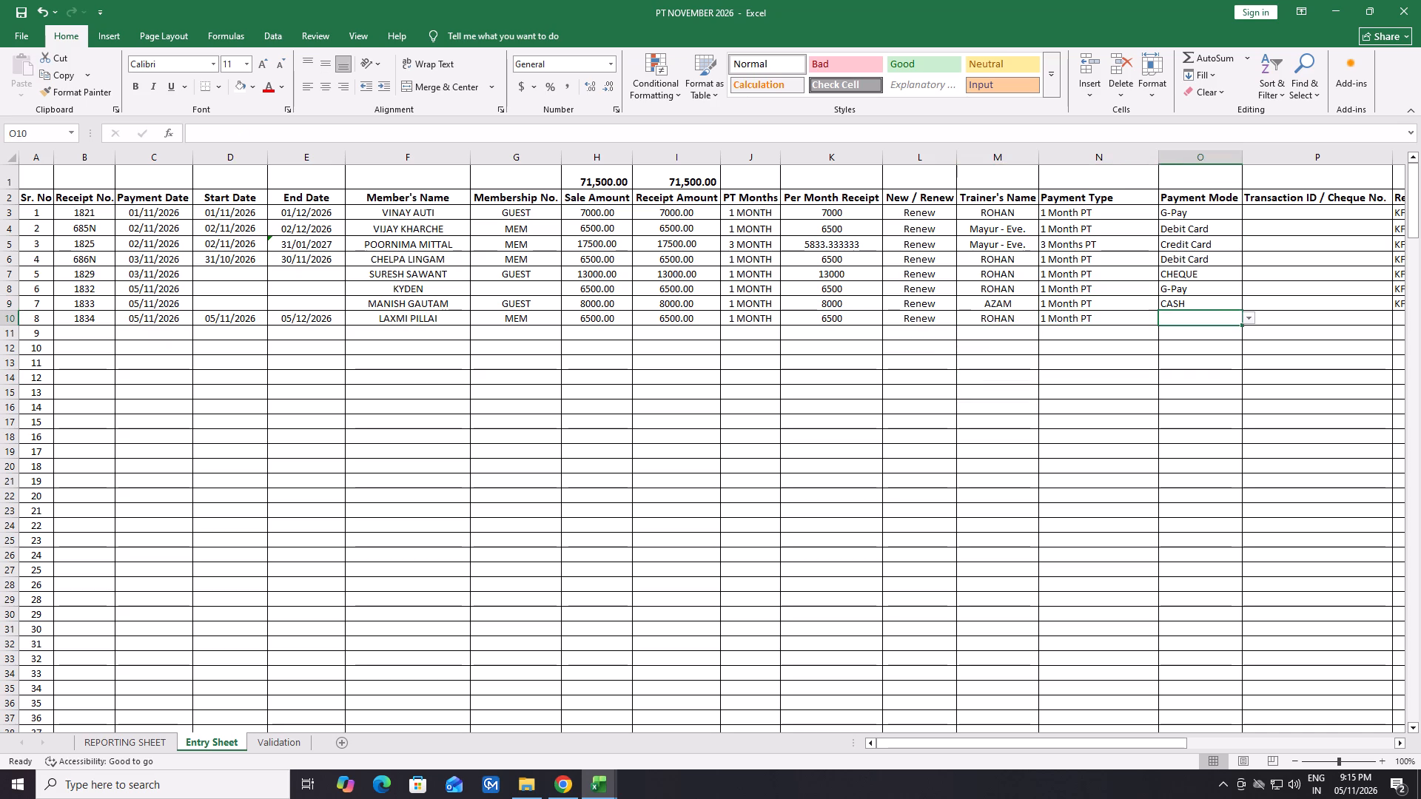
{"action": "left_click", "coordinate": [1250, 317]}
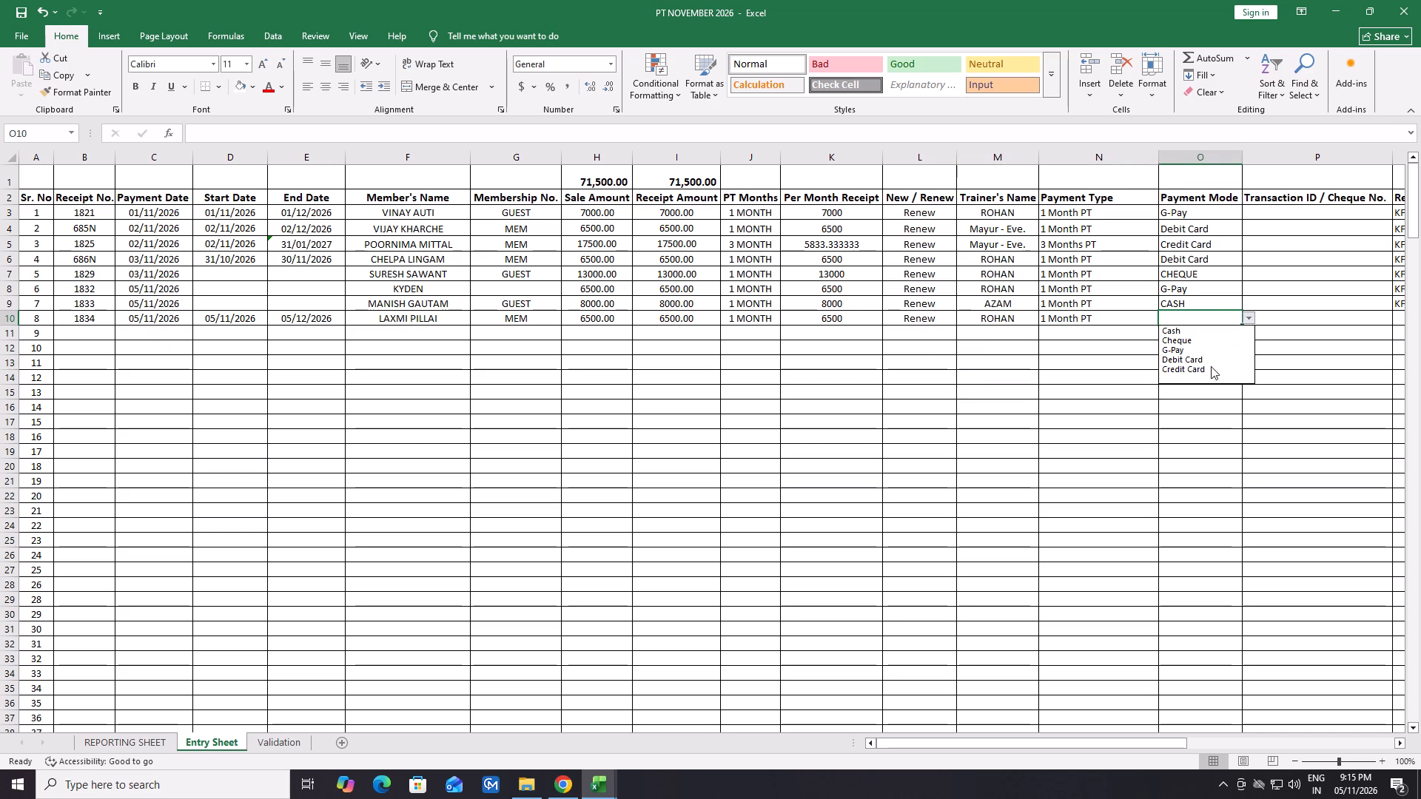
{"action": "double_click", "coordinate": [1183, 351]}
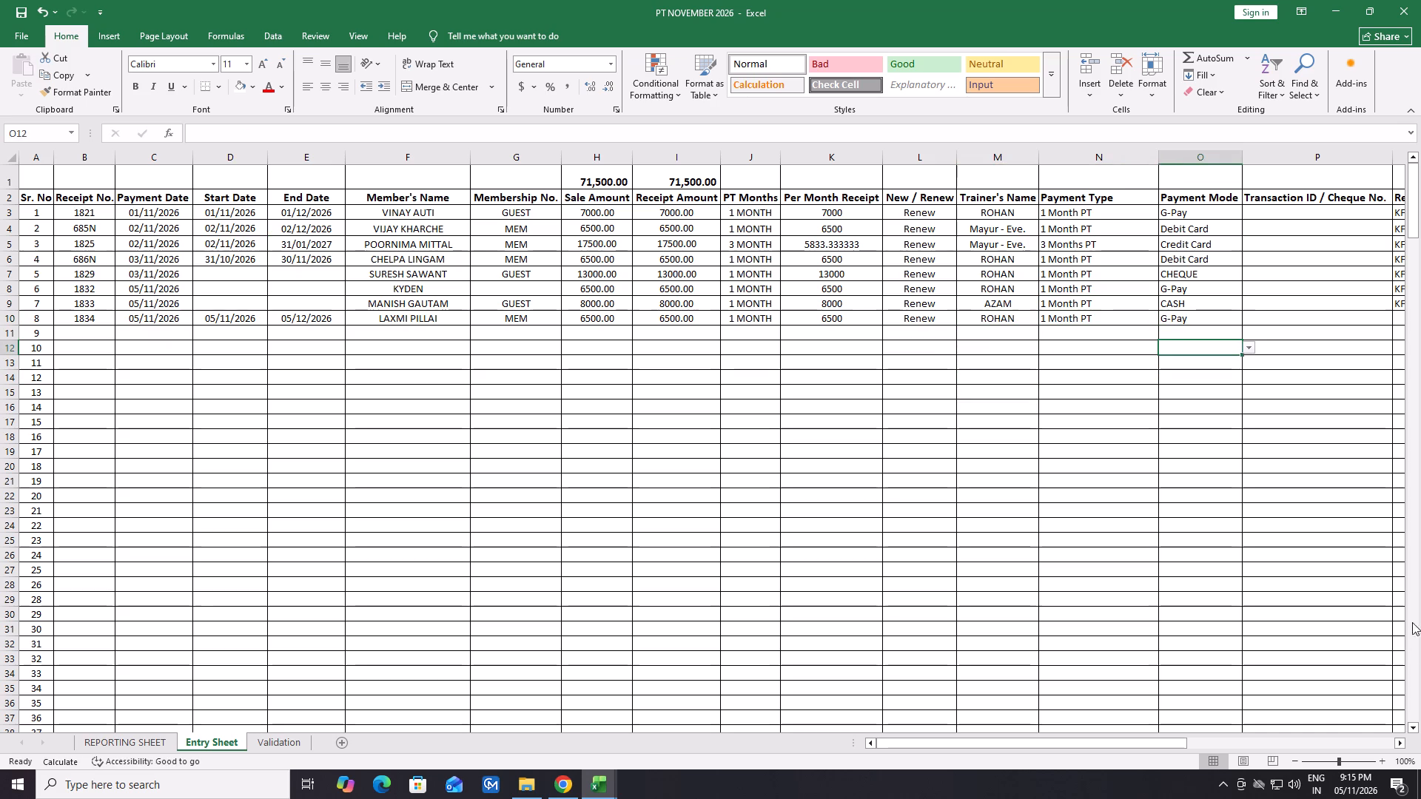
Copy the remark KFC PAYMENT DONE GPAY ON 1 MONTH PT from receipt 1832 to receipt 1834.
{"action": "triple_click", "coordinate": [1401, 741]}
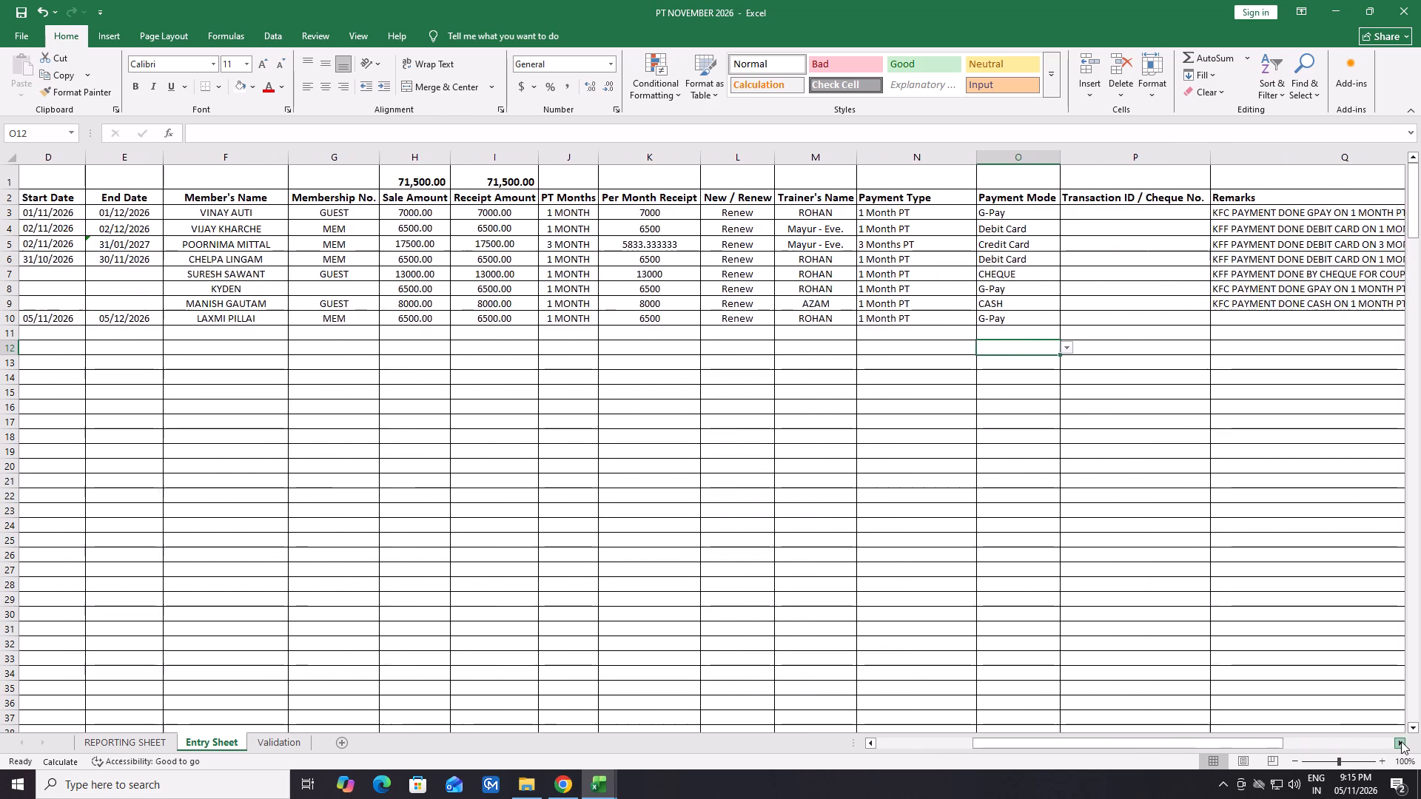
{"action": "left_click", "coordinate": [896, 327]}
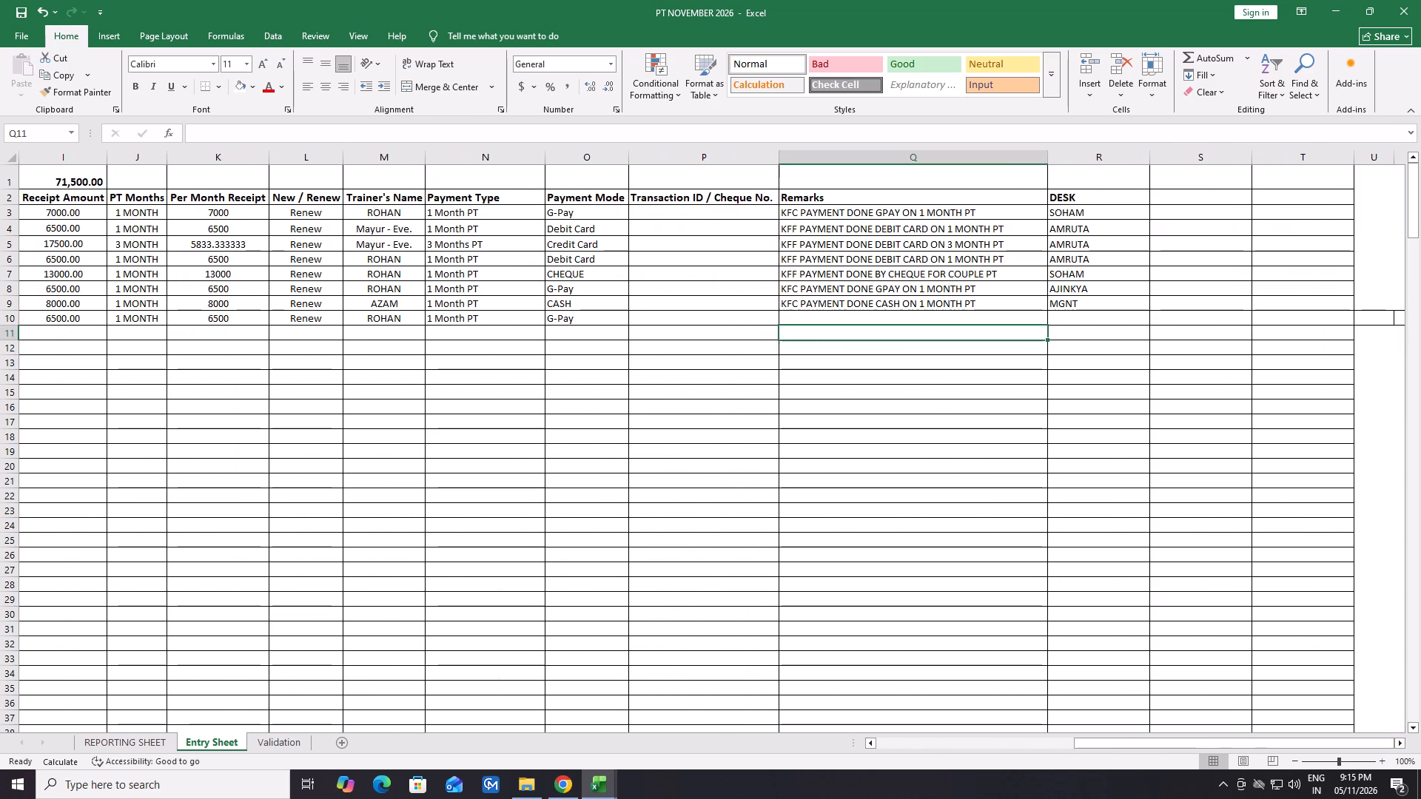
{"action": "left_click", "coordinate": [920, 289]}
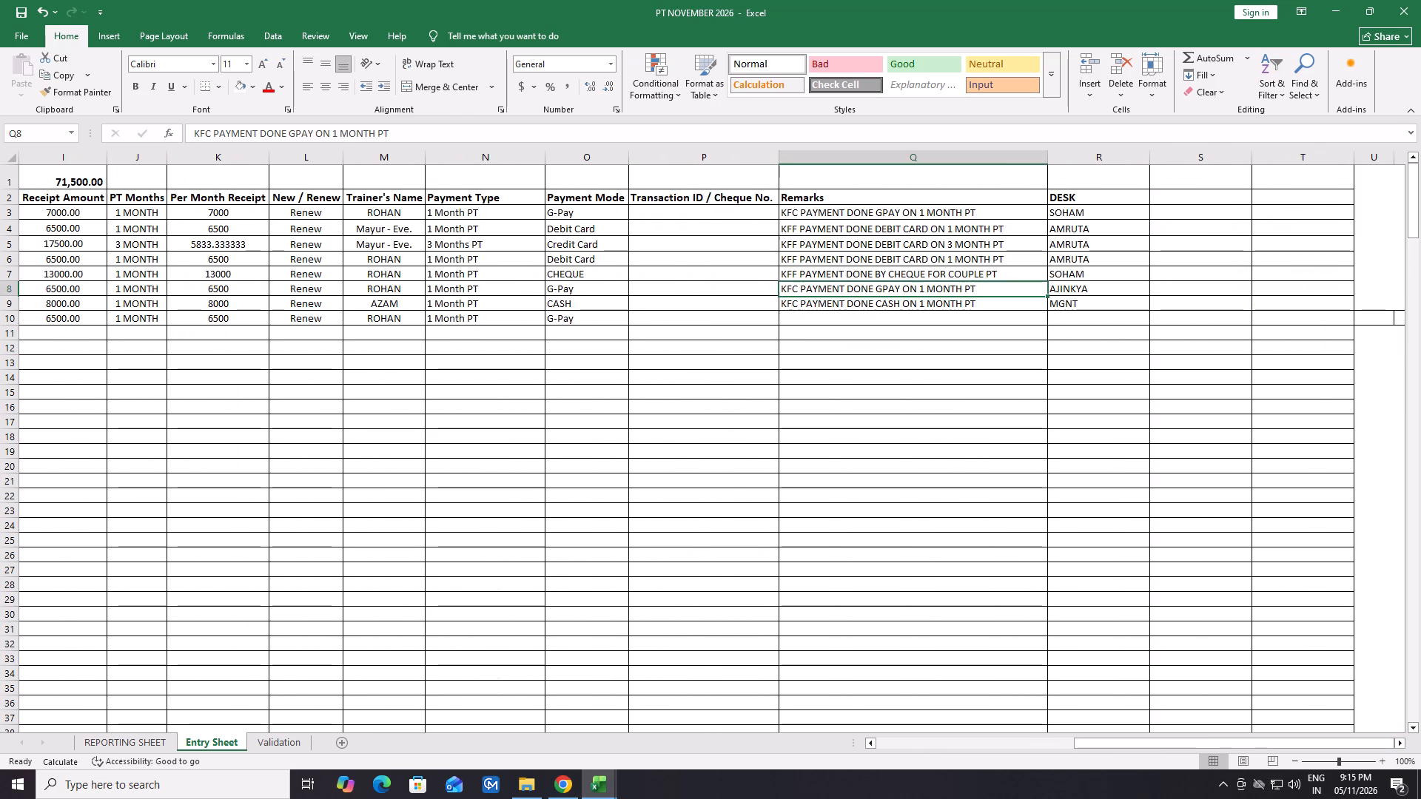
{"action": "key", "text": "ctrl+c"}
{"action": "left_click", "coordinate": [930, 320]}
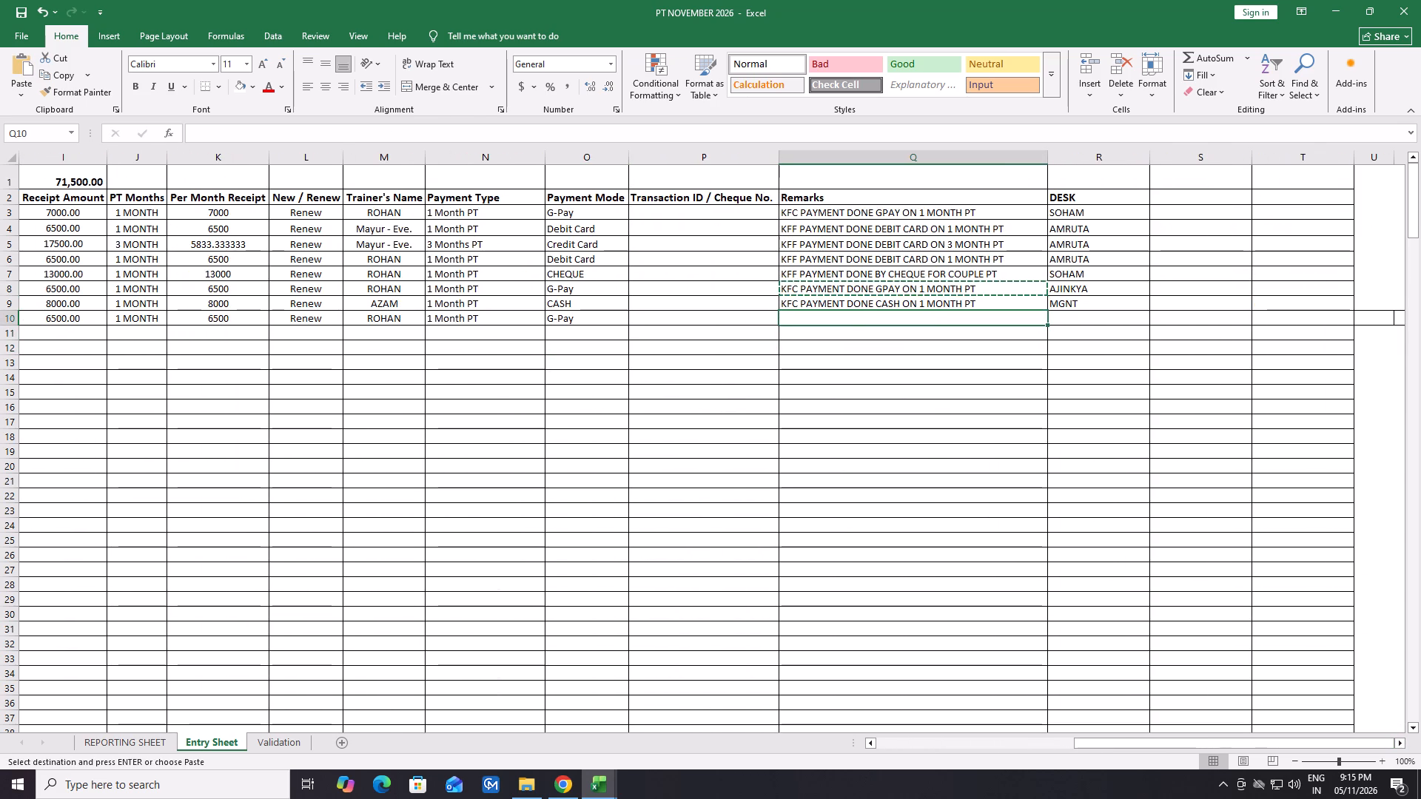
{"action": "key", "text": "ctrl+v"}
Enter ARYAN as the desk for receipt 1834 and save the PT November 2026 workbook.
{"action": "left_click", "coordinate": [1075, 313]}
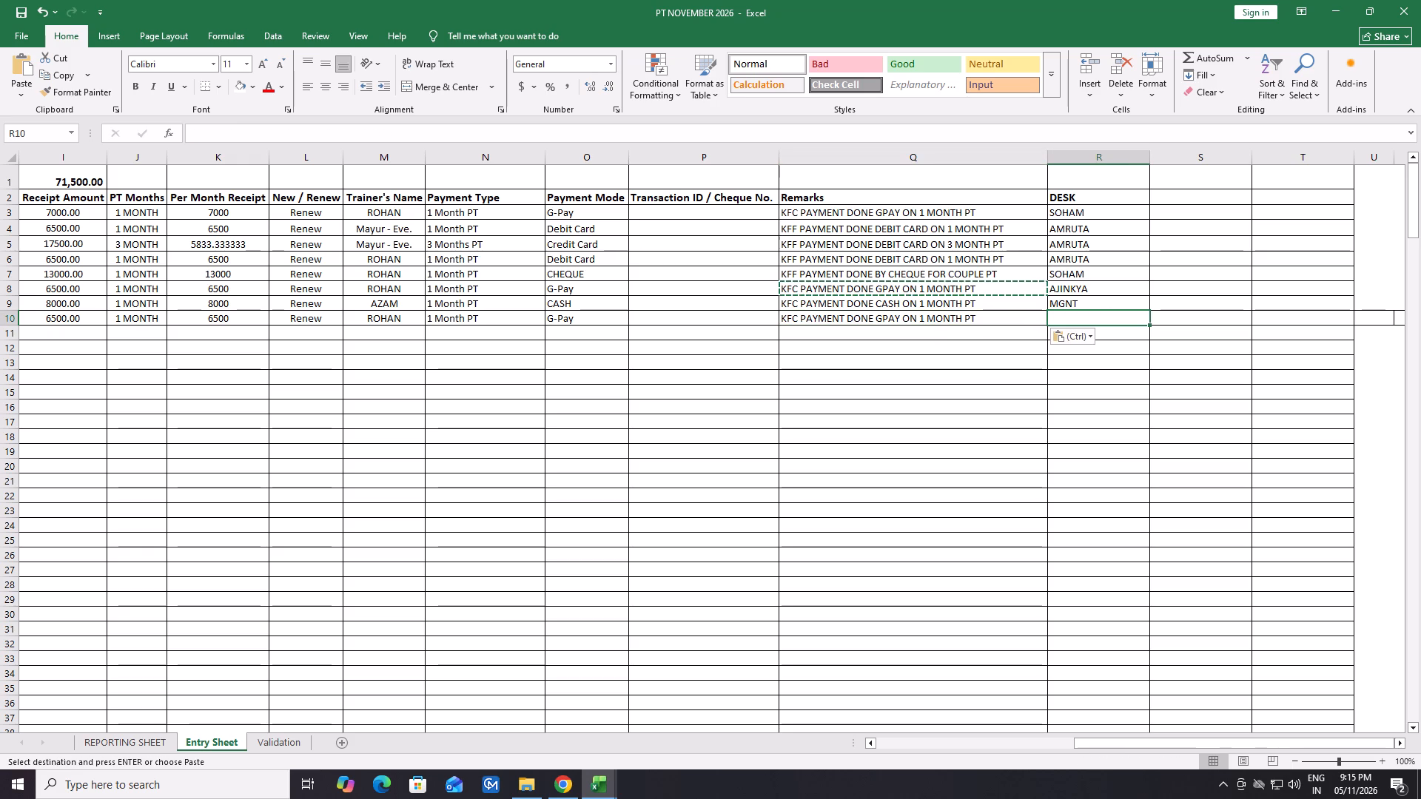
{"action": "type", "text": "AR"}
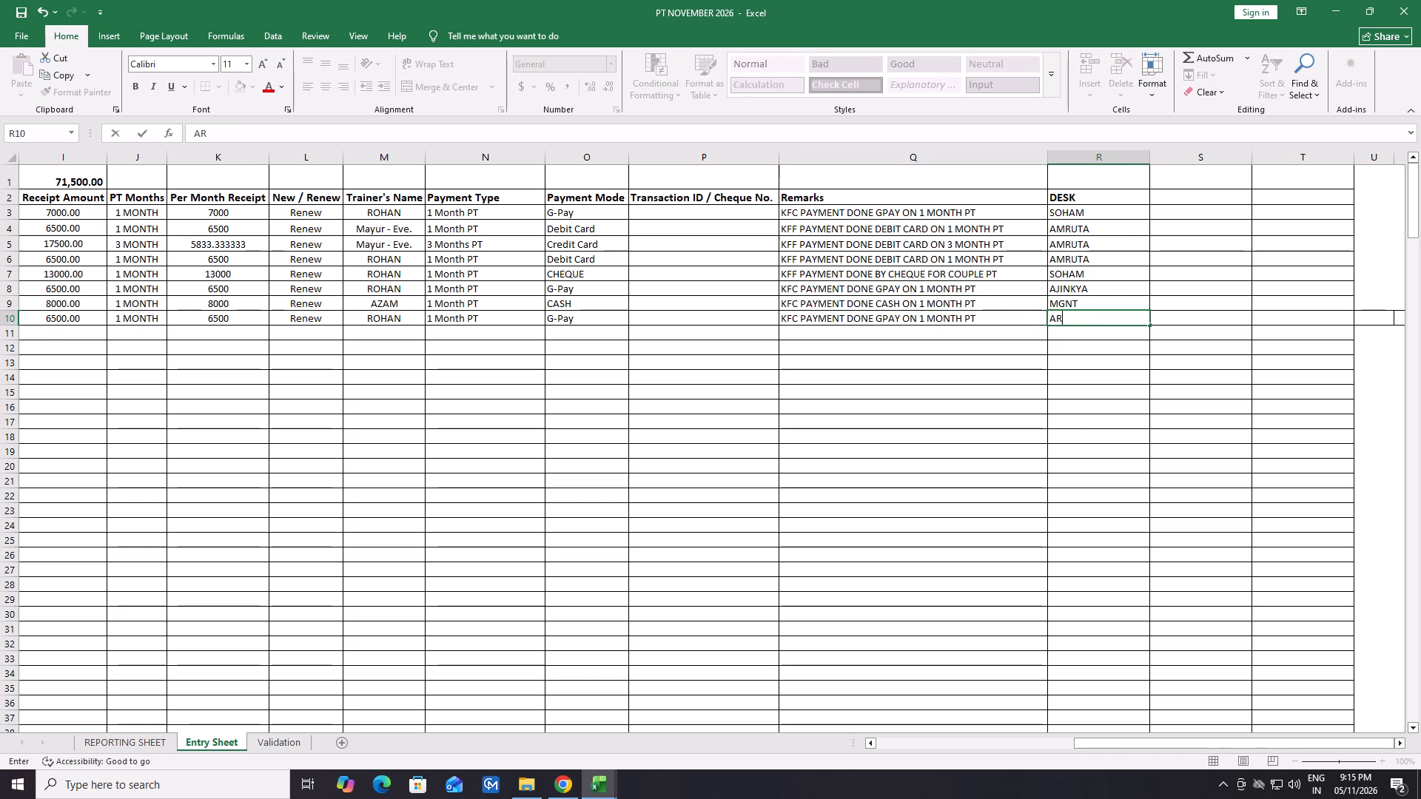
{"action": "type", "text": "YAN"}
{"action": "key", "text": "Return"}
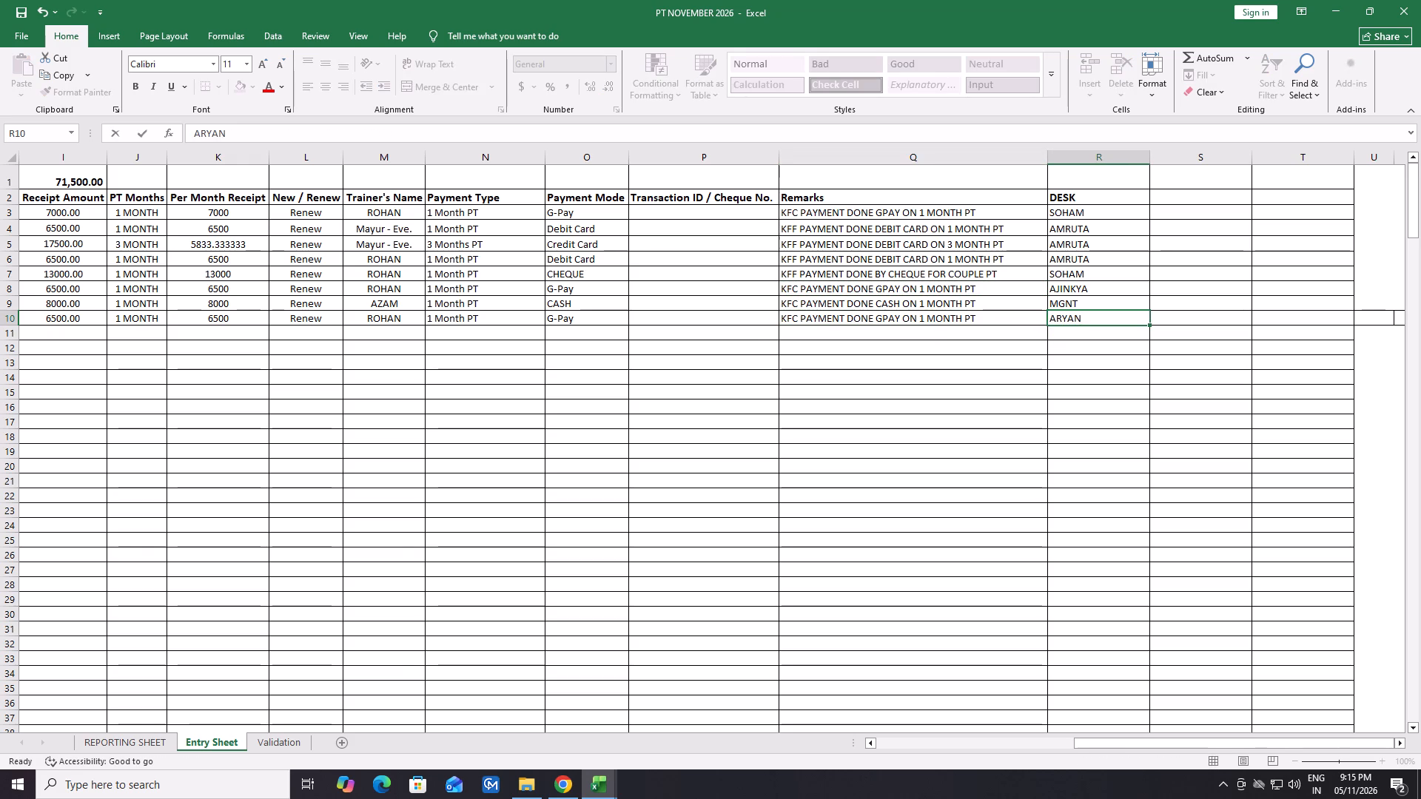
{"action": "left_click", "coordinate": [870, 739]}
{"action": "left_click", "coordinate": [870, 739]}
{"action": "double_click", "coordinate": [870, 739]}
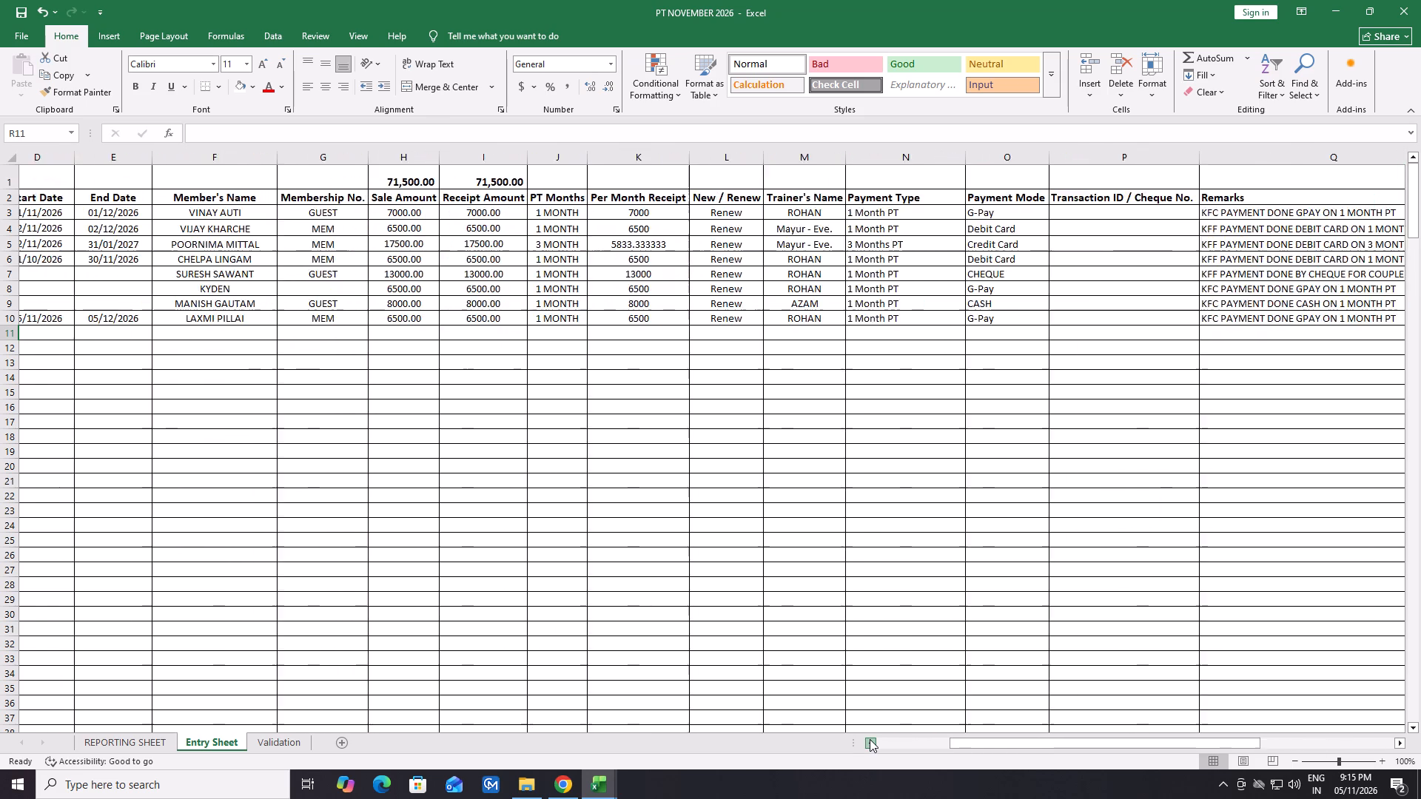
{"action": "left_click", "coordinate": [675, 436]}
{"action": "key", "text": "ctrl+s"}
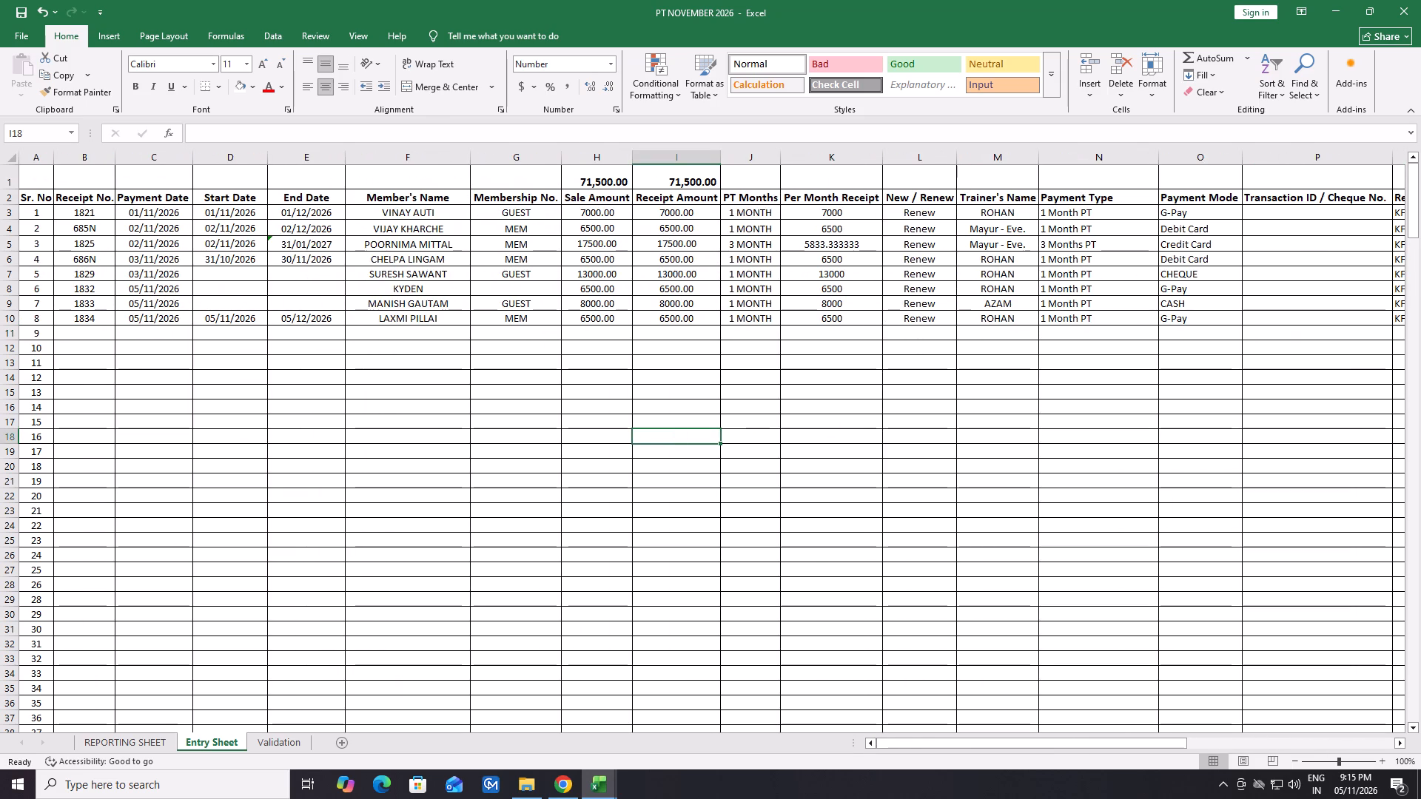
Switch to the PERSONAL COLLECTION NOV'2026 workbook and enter 6500 for Aryan on 05/11/2026 in Daily Collection.
{"action": "double_click", "coordinate": [597, 786]}
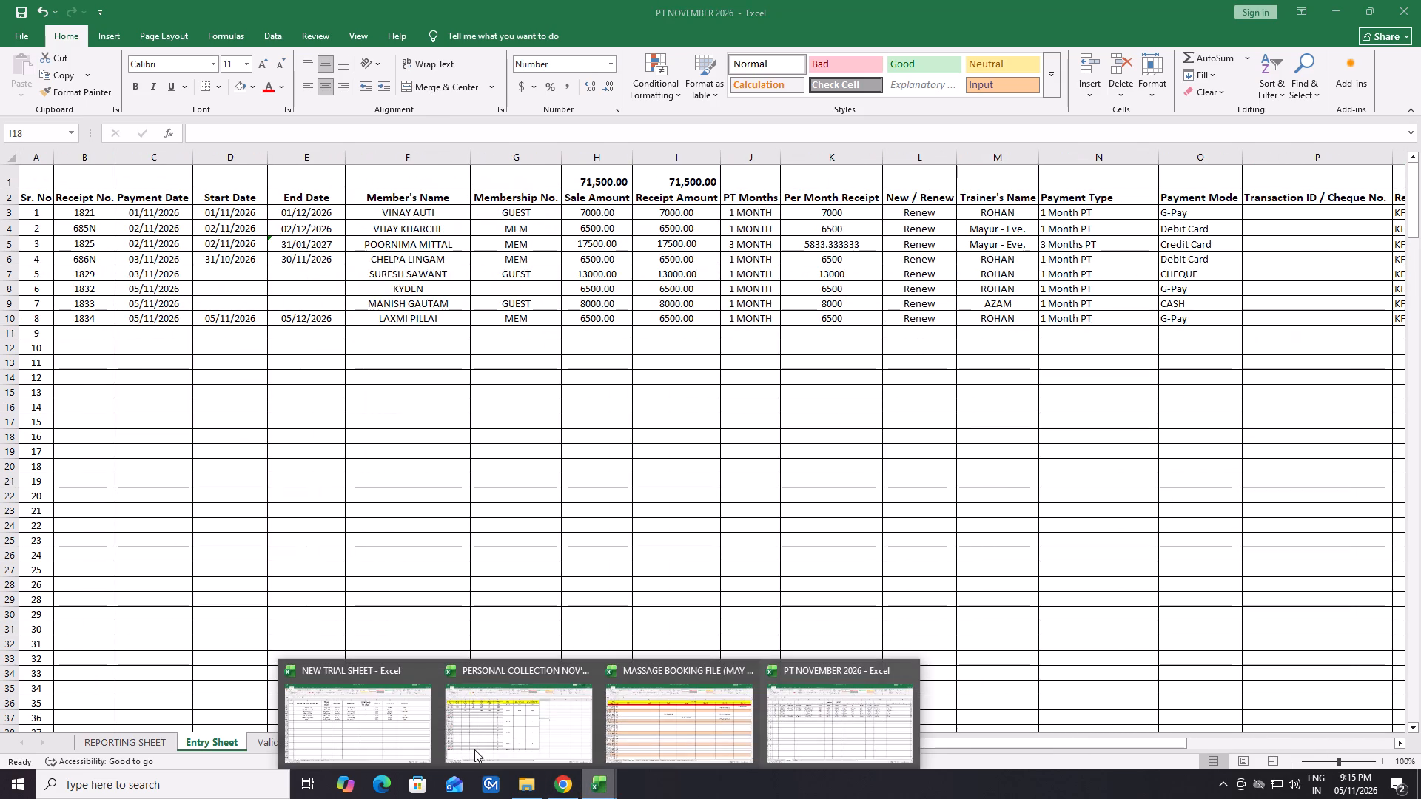
{"action": "double_click", "coordinate": [520, 716]}
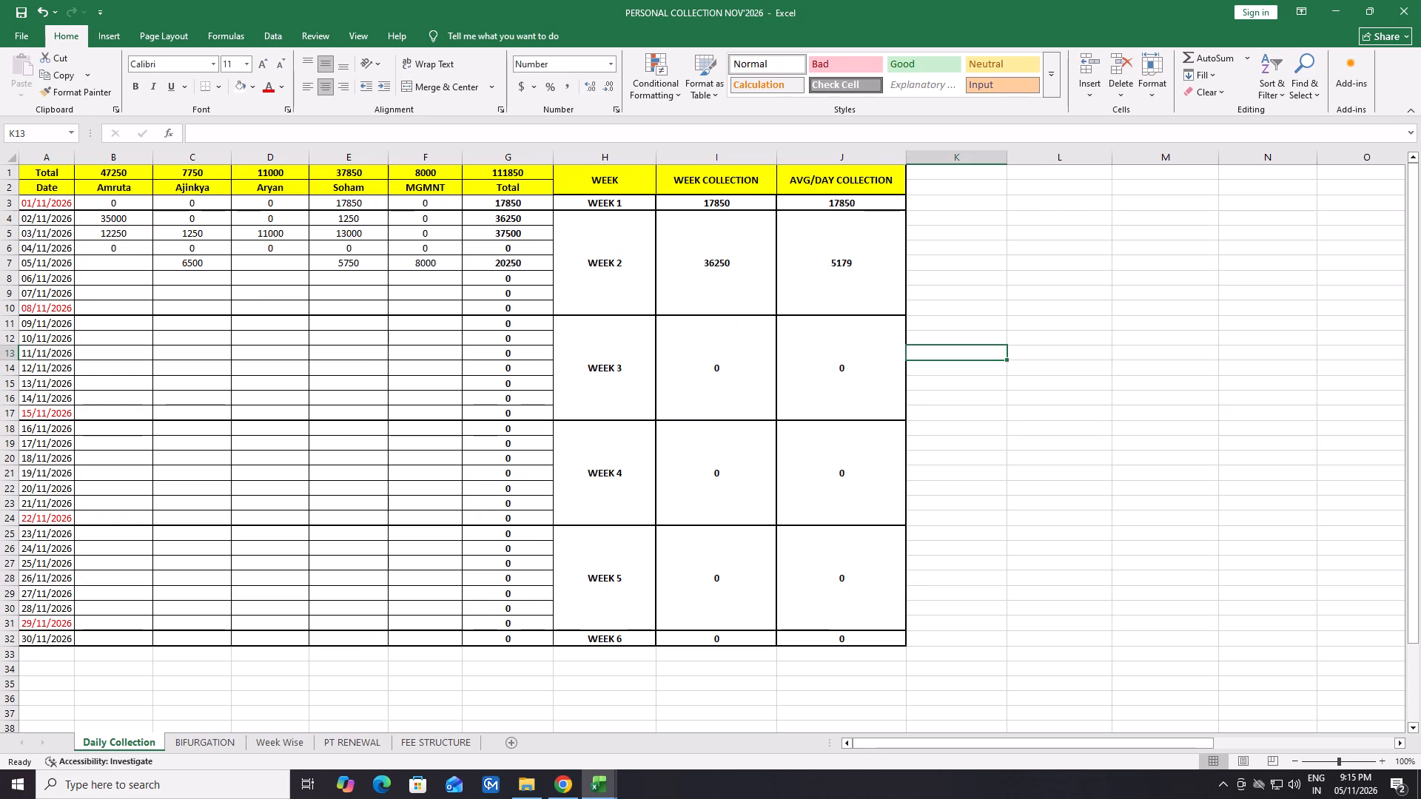
{"action": "left_click", "coordinate": [342, 261]}
{"action": "left_click", "coordinate": [282, 260]}
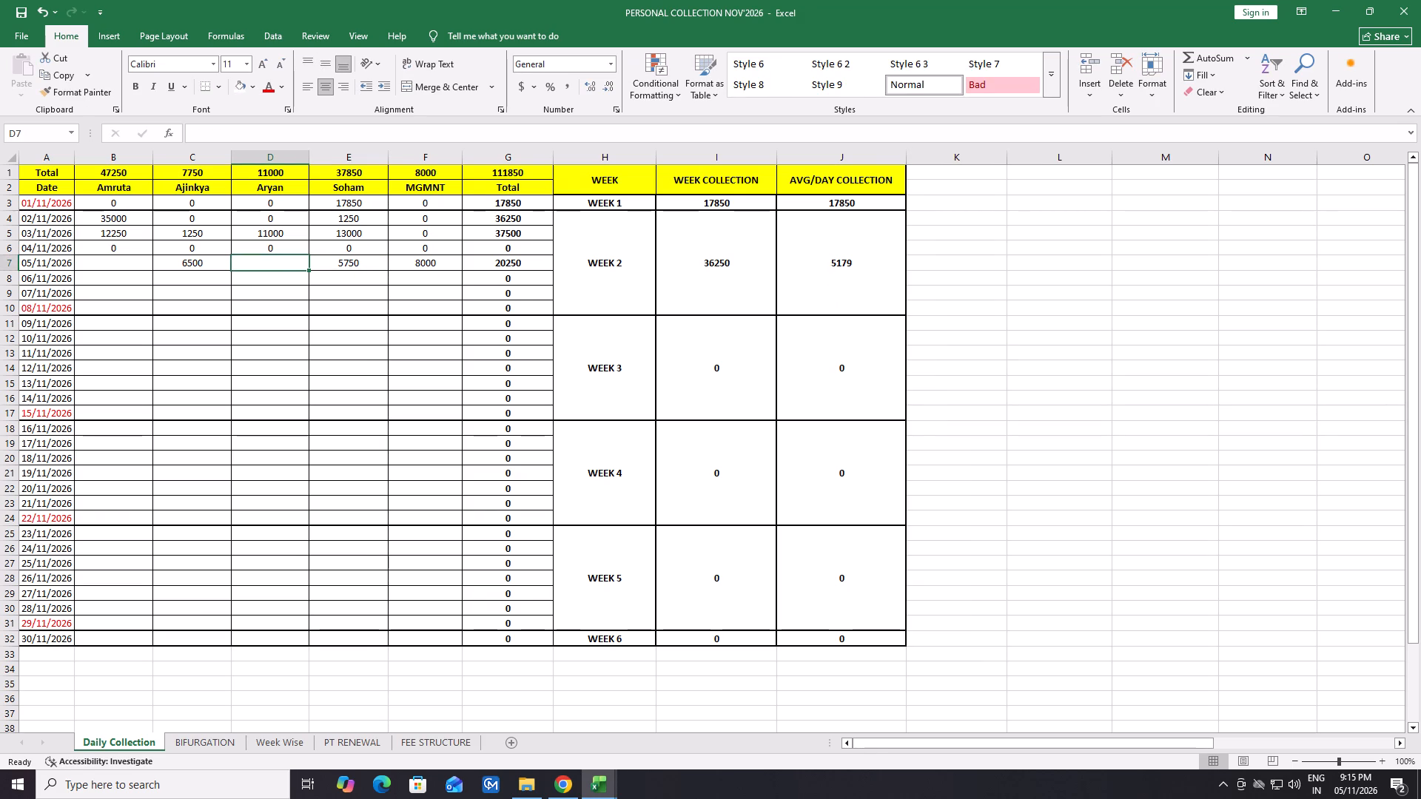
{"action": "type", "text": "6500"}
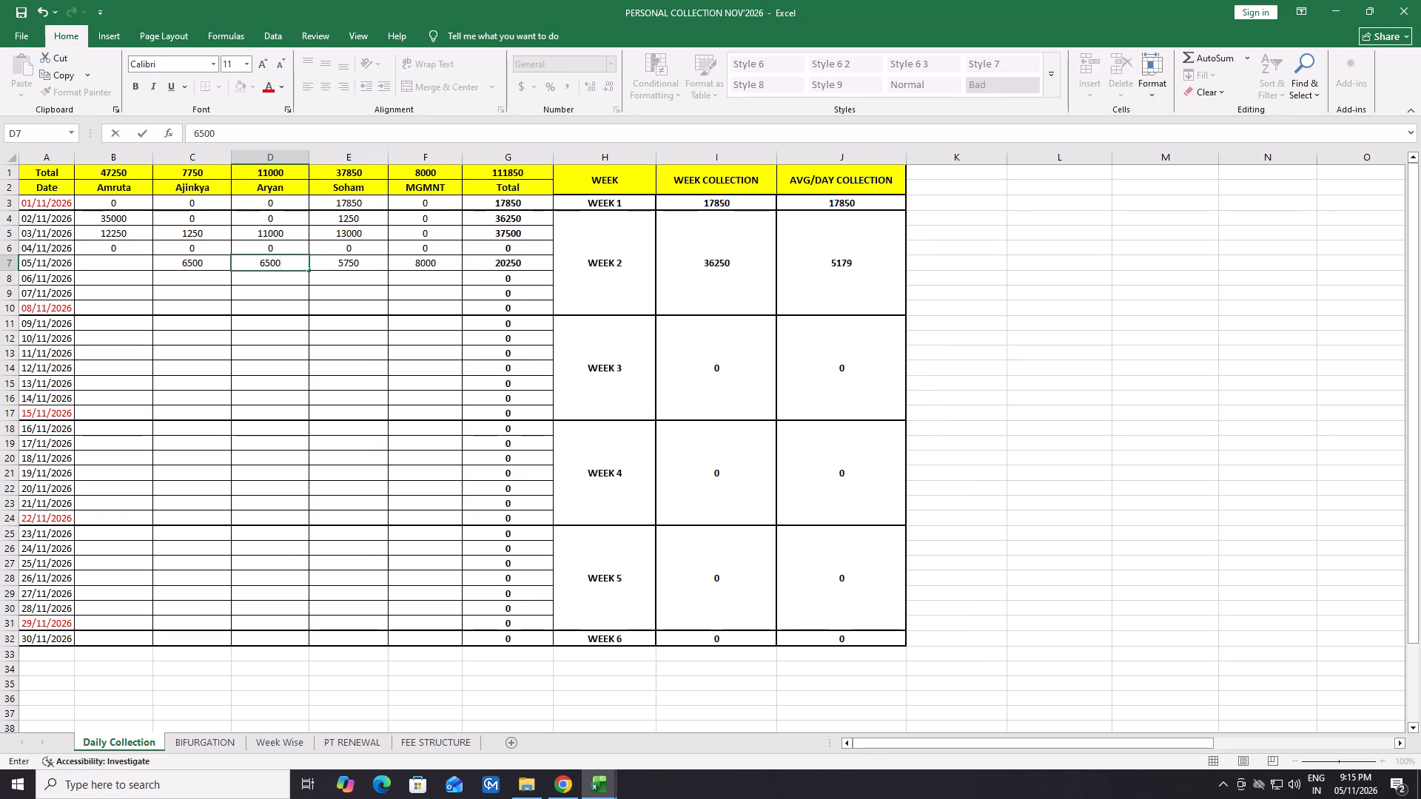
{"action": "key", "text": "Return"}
On the BIFURGATION sheet, enter 6500 as Aryan's PT collection.
{"action": "left_click", "coordinate": [214, 740]}
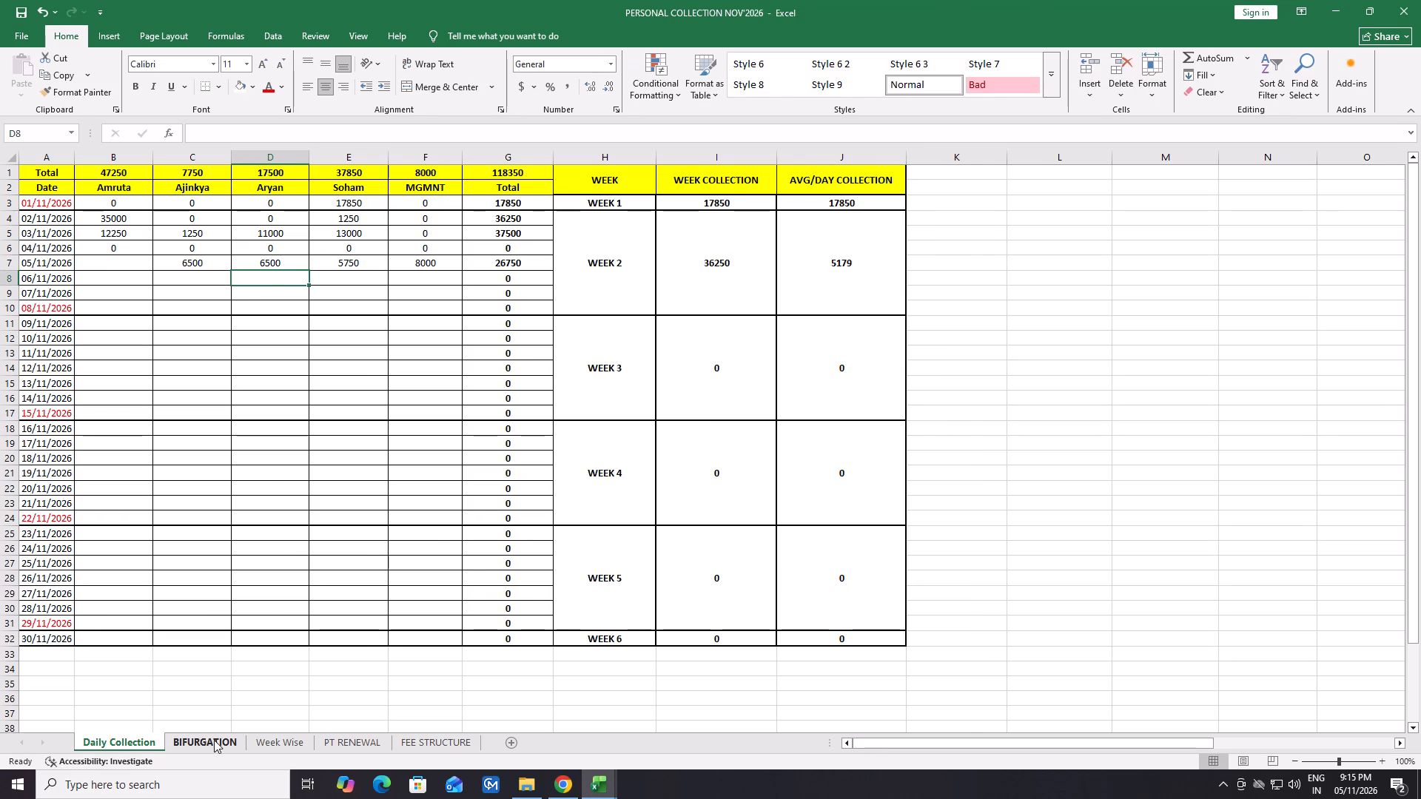
{"action": "left_click", "coordinate": [186, 226]}
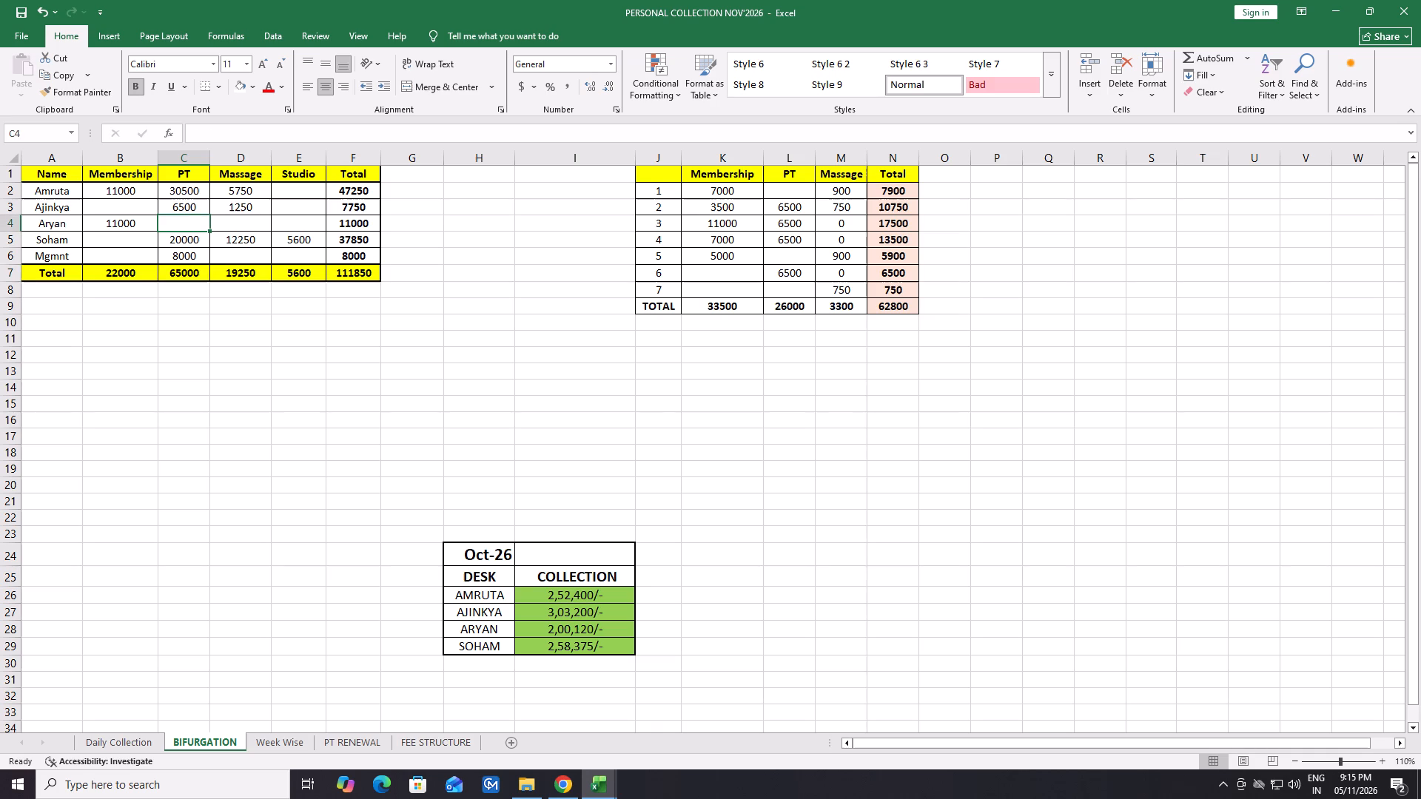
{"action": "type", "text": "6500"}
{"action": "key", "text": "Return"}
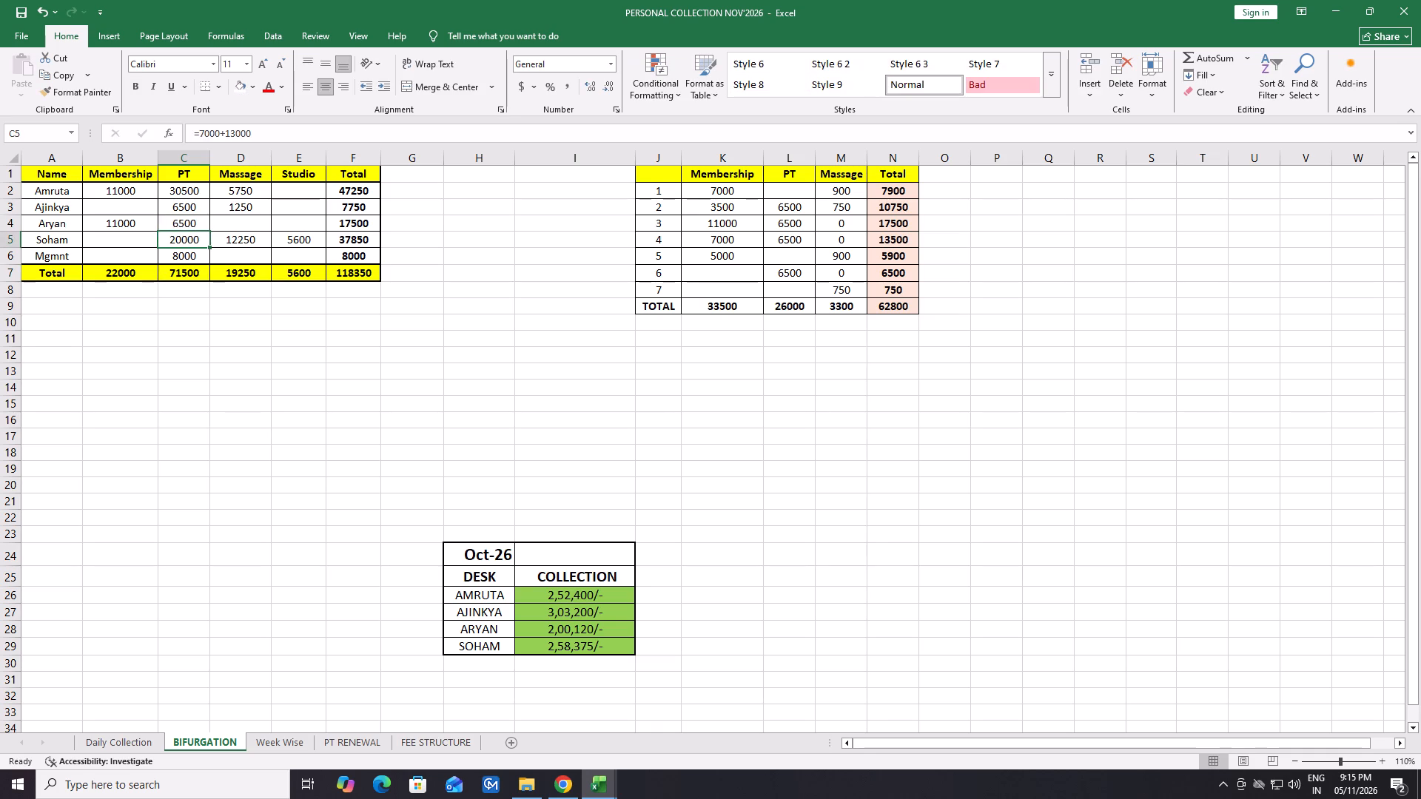
{"action": "left_click", "coordinate": [281, 371]}
Review the daily and weekly collection figures on the Daily Collection sheet.
{"action": "left_click", "coordinate": [146, 737]}
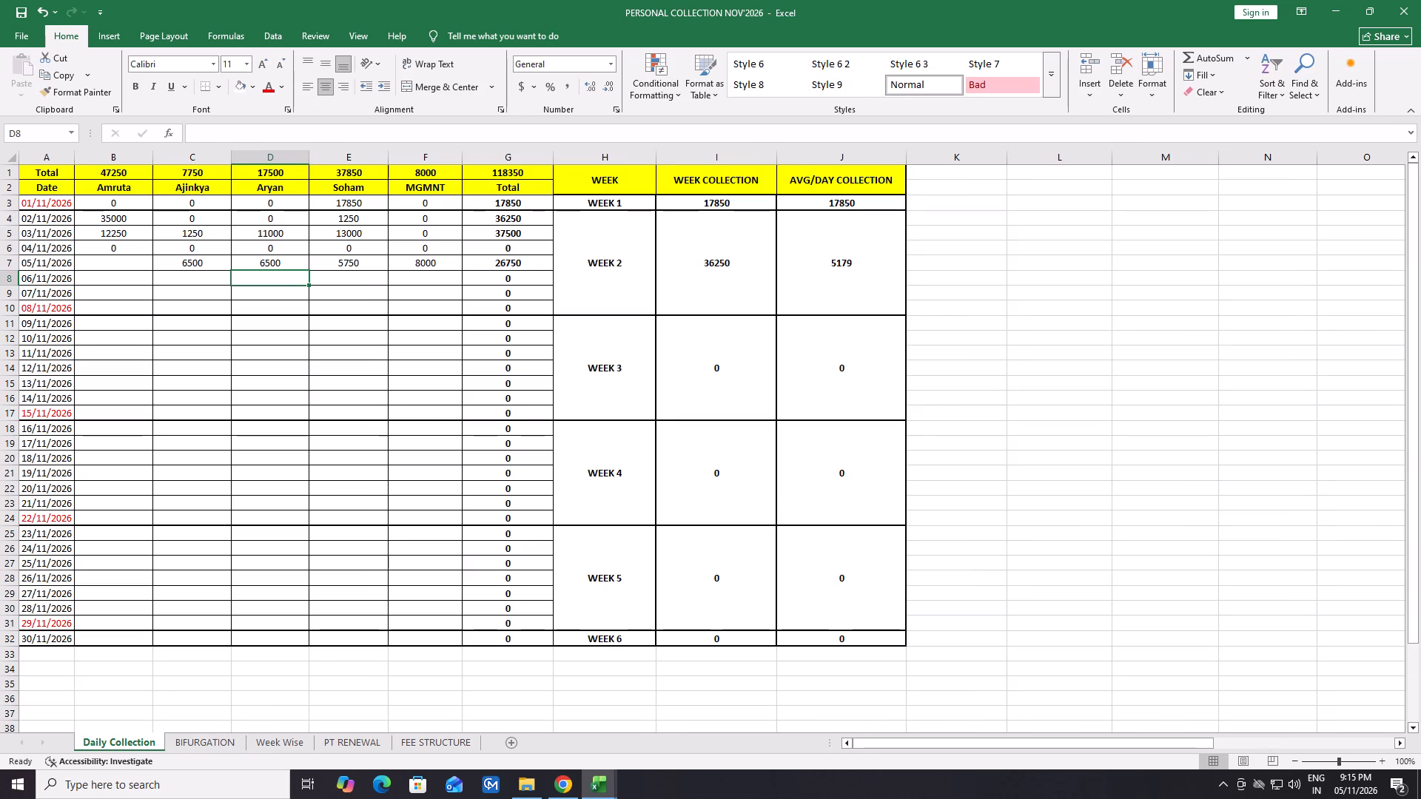
{"action": "left_click", "coordinate": [1075, 334]}
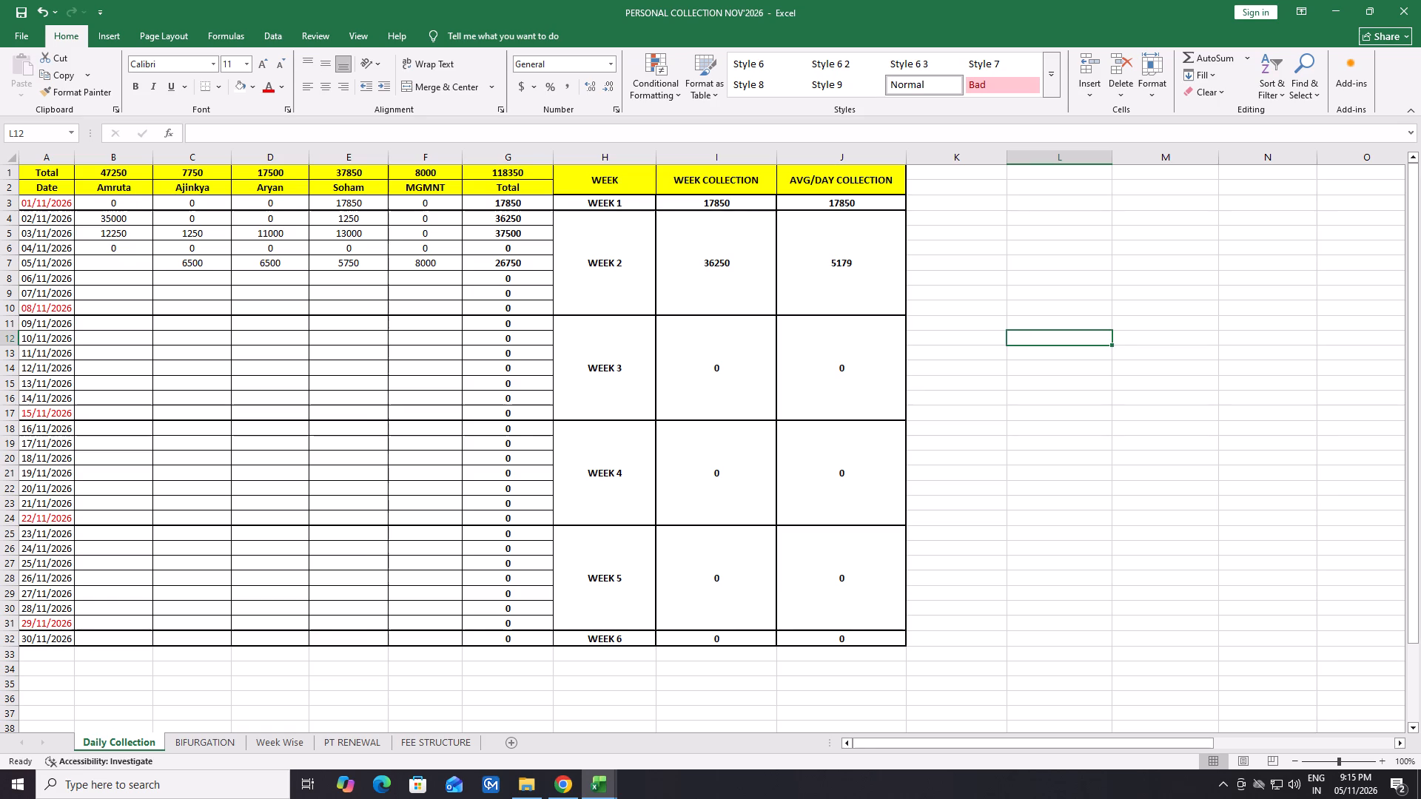
{"action": "left_click", "coordinate": [495, 264]}
{"action": "left_click", "coordinate": [1066, 335]}
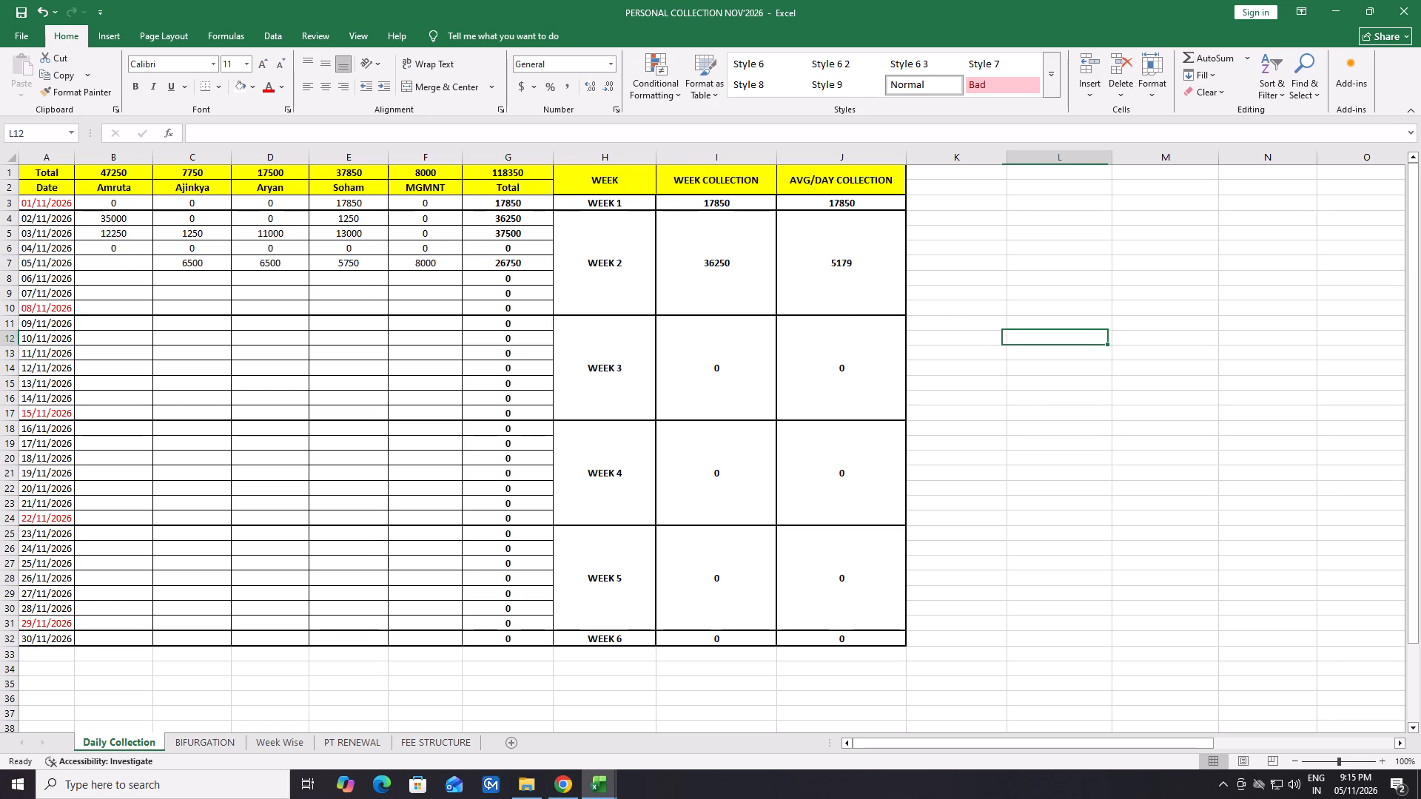
{"action": "left_click", "coordinate": [278, 748]}
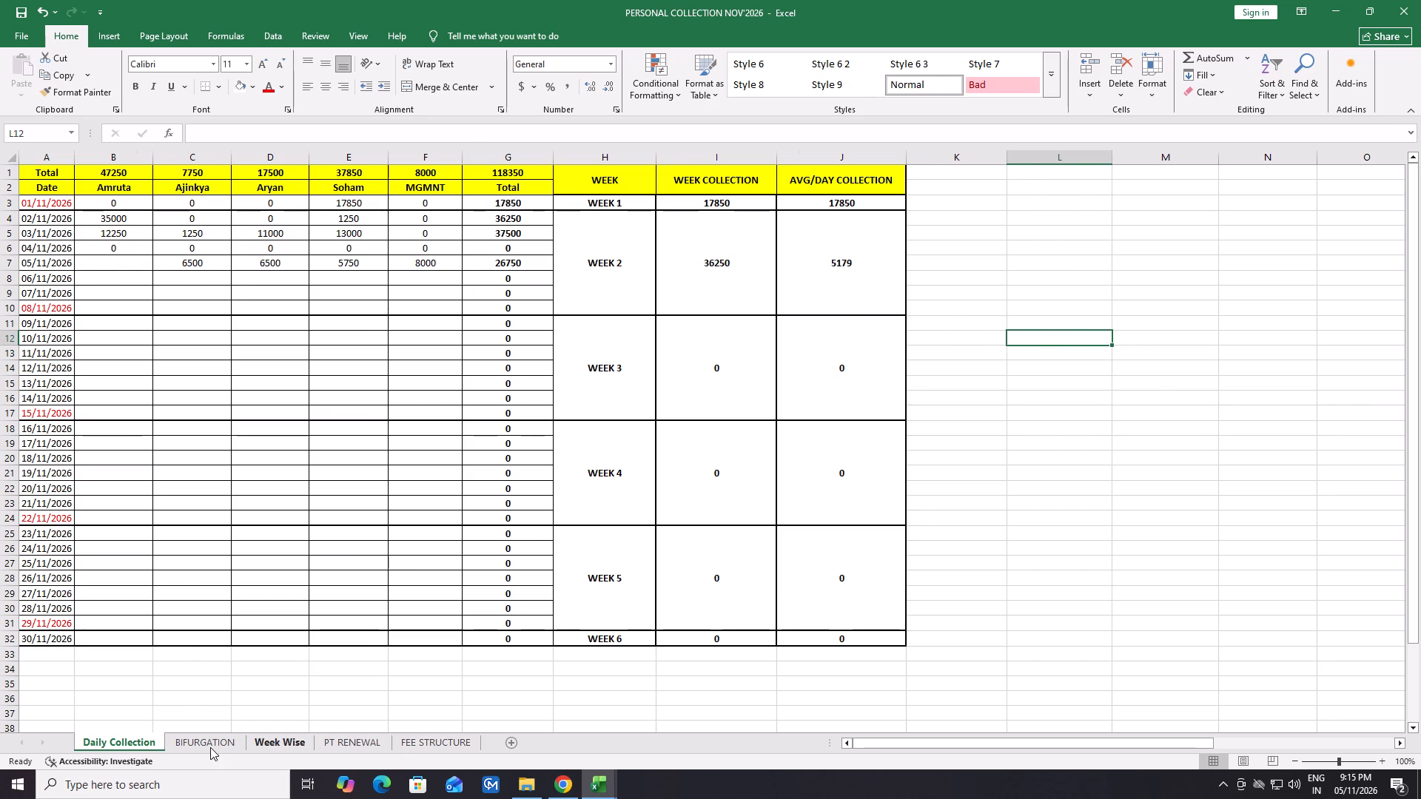
{"action": "double_click", "coordinate": [192, 747]}
{"action": "left_click", "coordinate": [120, 745]}
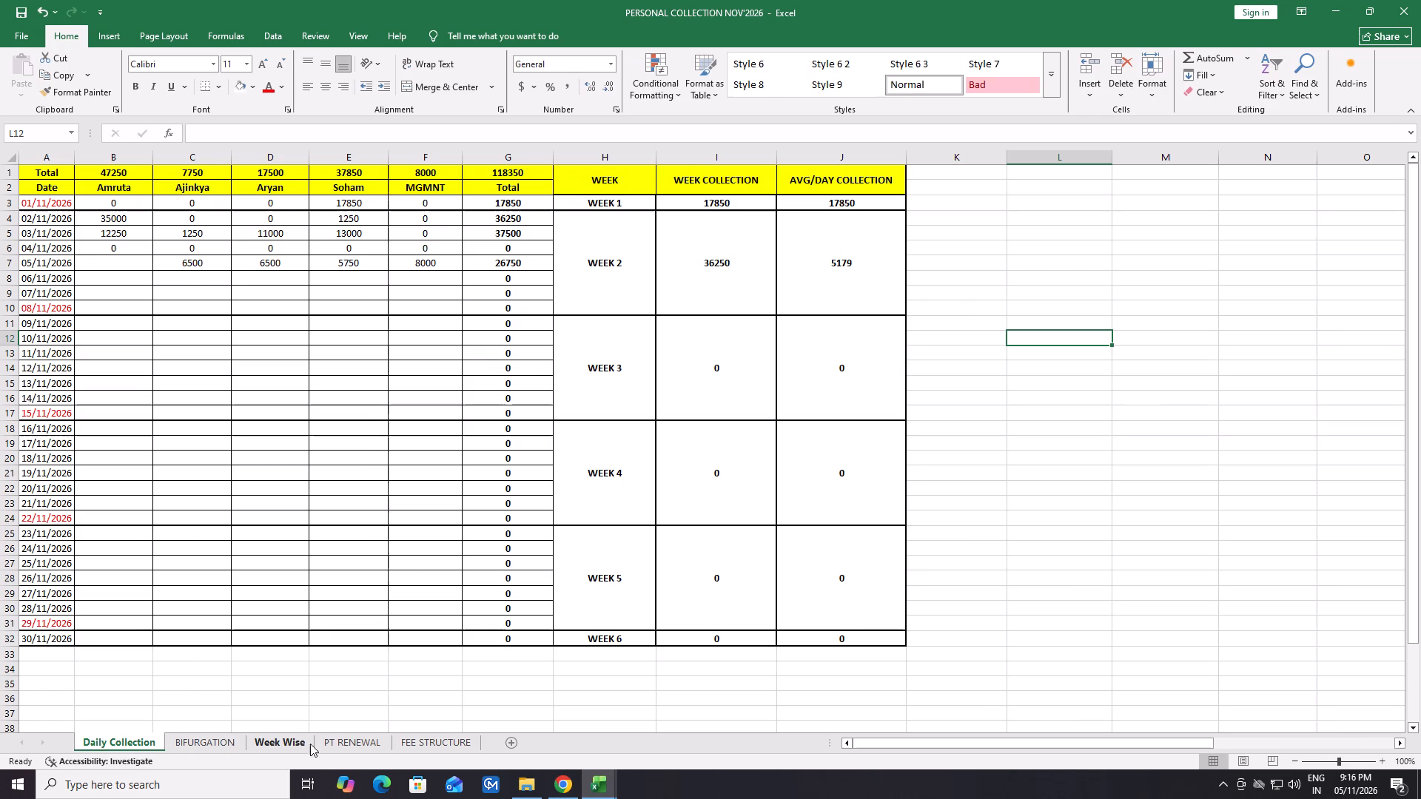
{"action": "left_click", "coordinate": [294, 744]}
{"action": "left_click", "coordinate": [156, 739]}
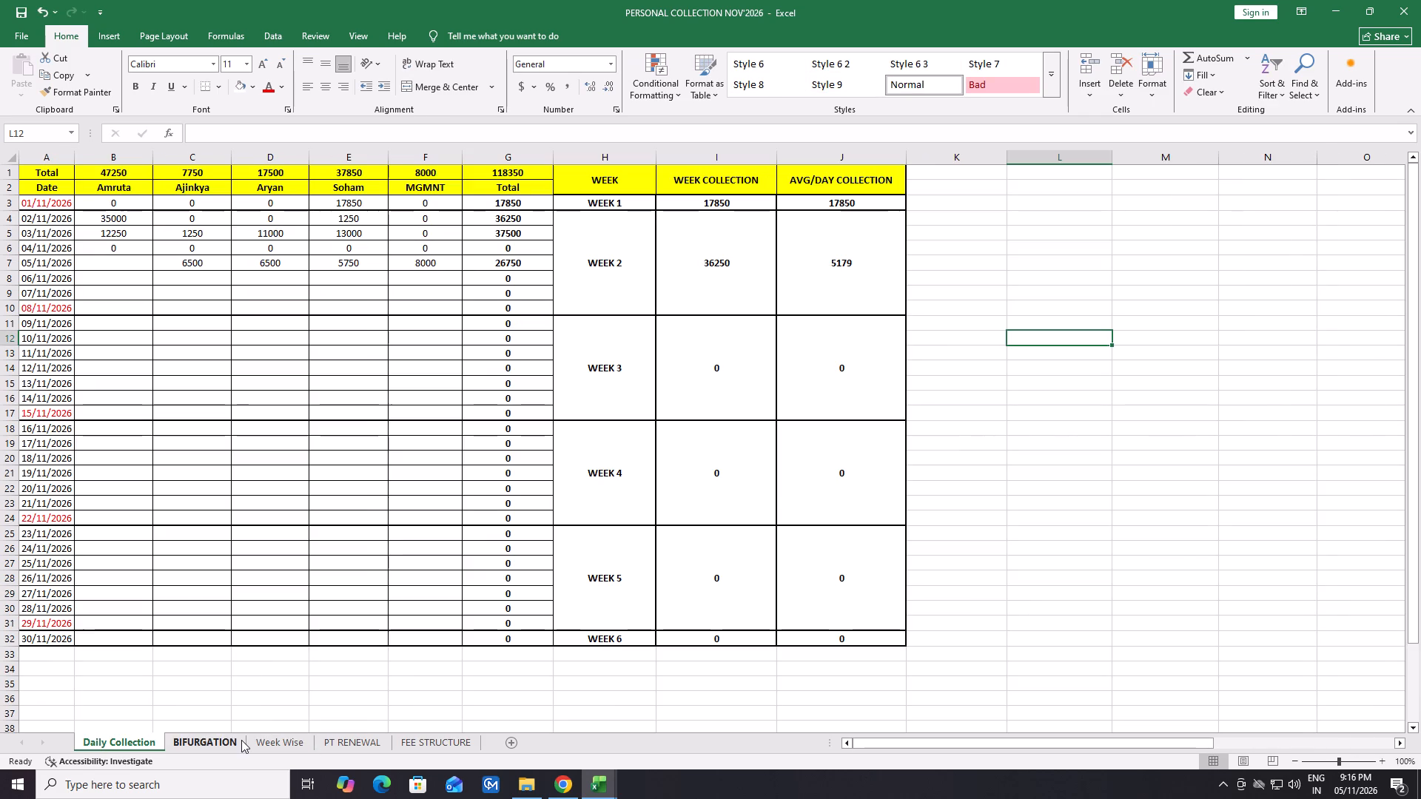
On the PT RENEWAL sheet, make the COLLECTION and PENDING labels bold and save the workbook.
{"action": "left_click", "coordinate": [356, 736]}
{"action": "scroll", "coordinate": [394, 494], "scroll_direction": "up", "scroll_amount": 11}
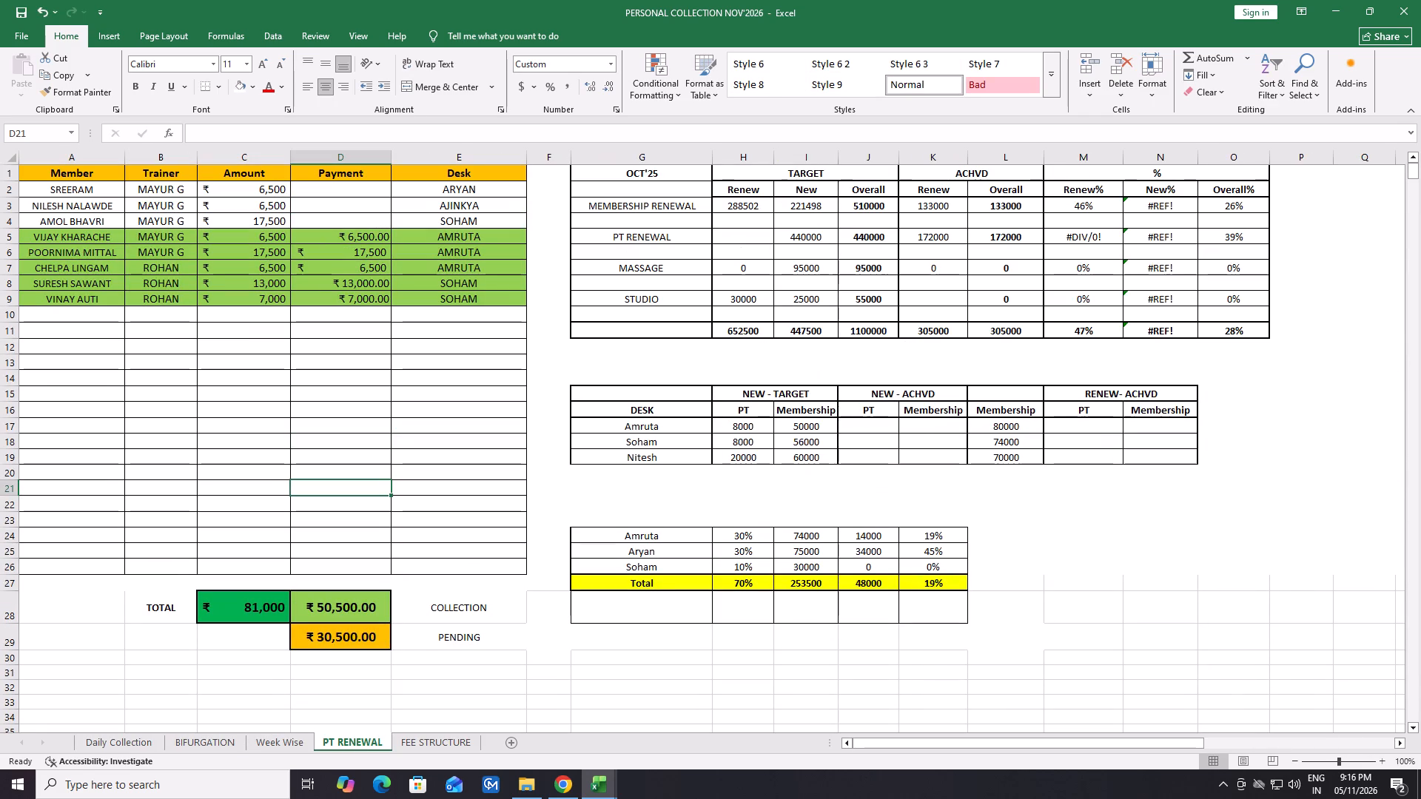
{"action": "left_click_drag", "start_coordinate": [352, 185], "coordinate": [366, 575]}
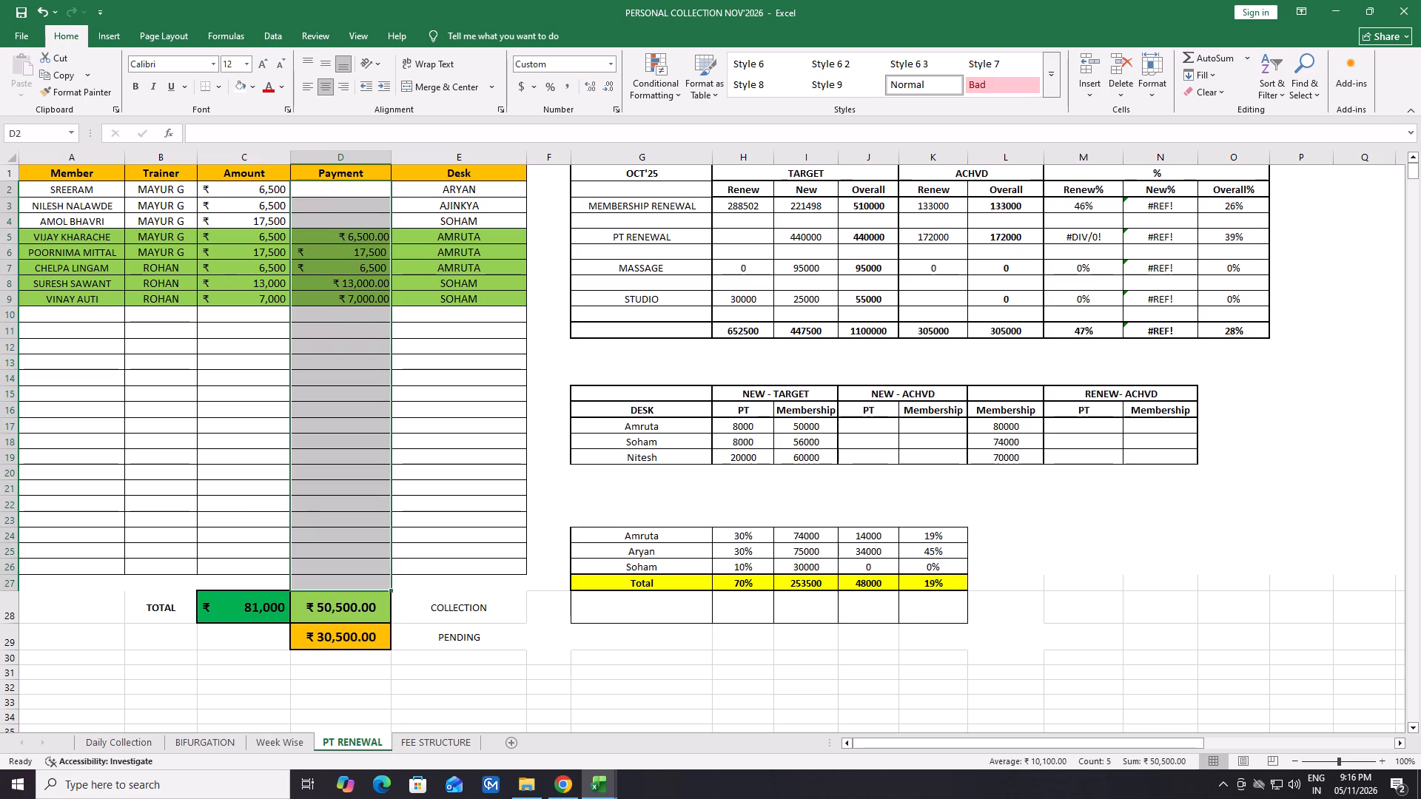
{"action": "left_click", "coordinate": [465, 596]}
{"action": "left_click", "coordinate": [497, 628]}
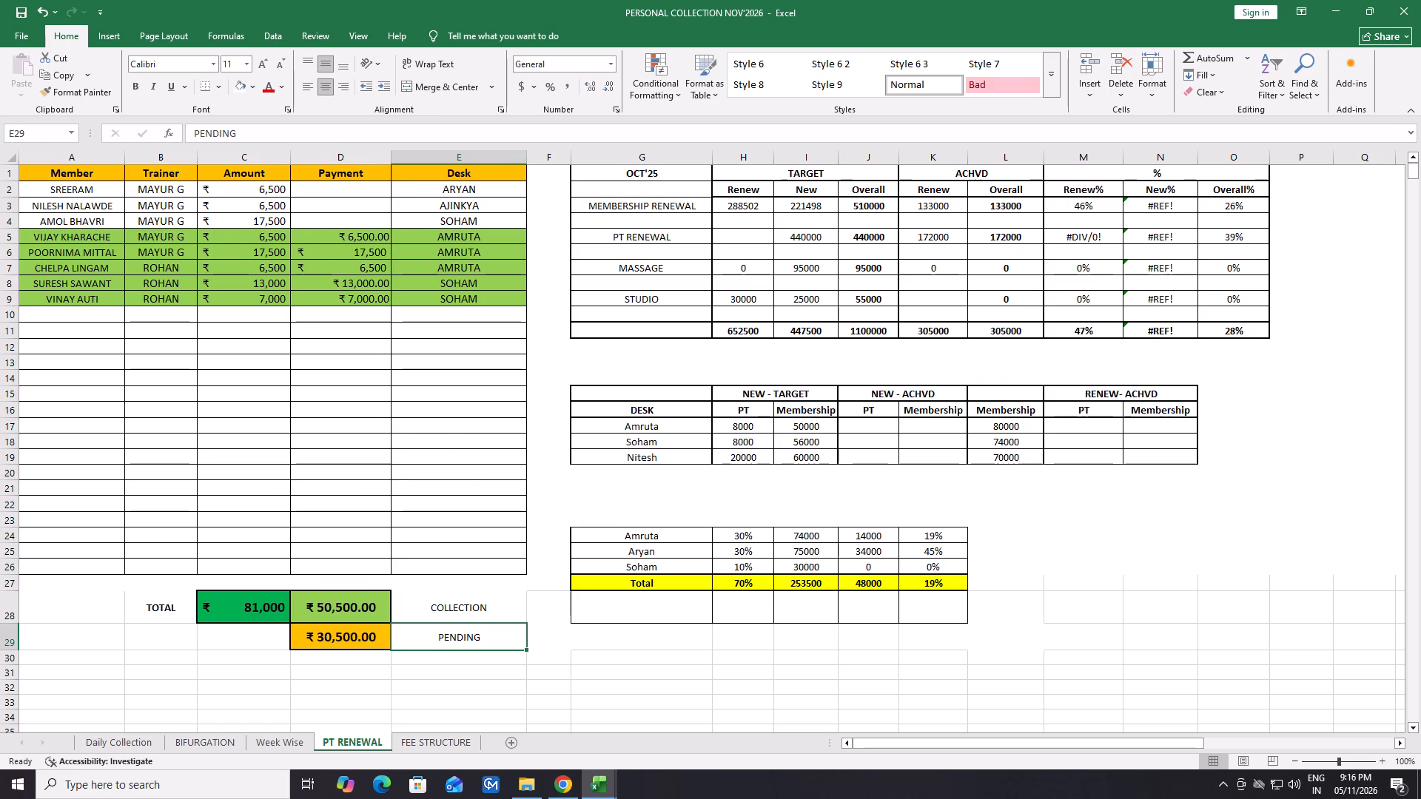
{"action": "left_click", "coordinate": [467, 610]}
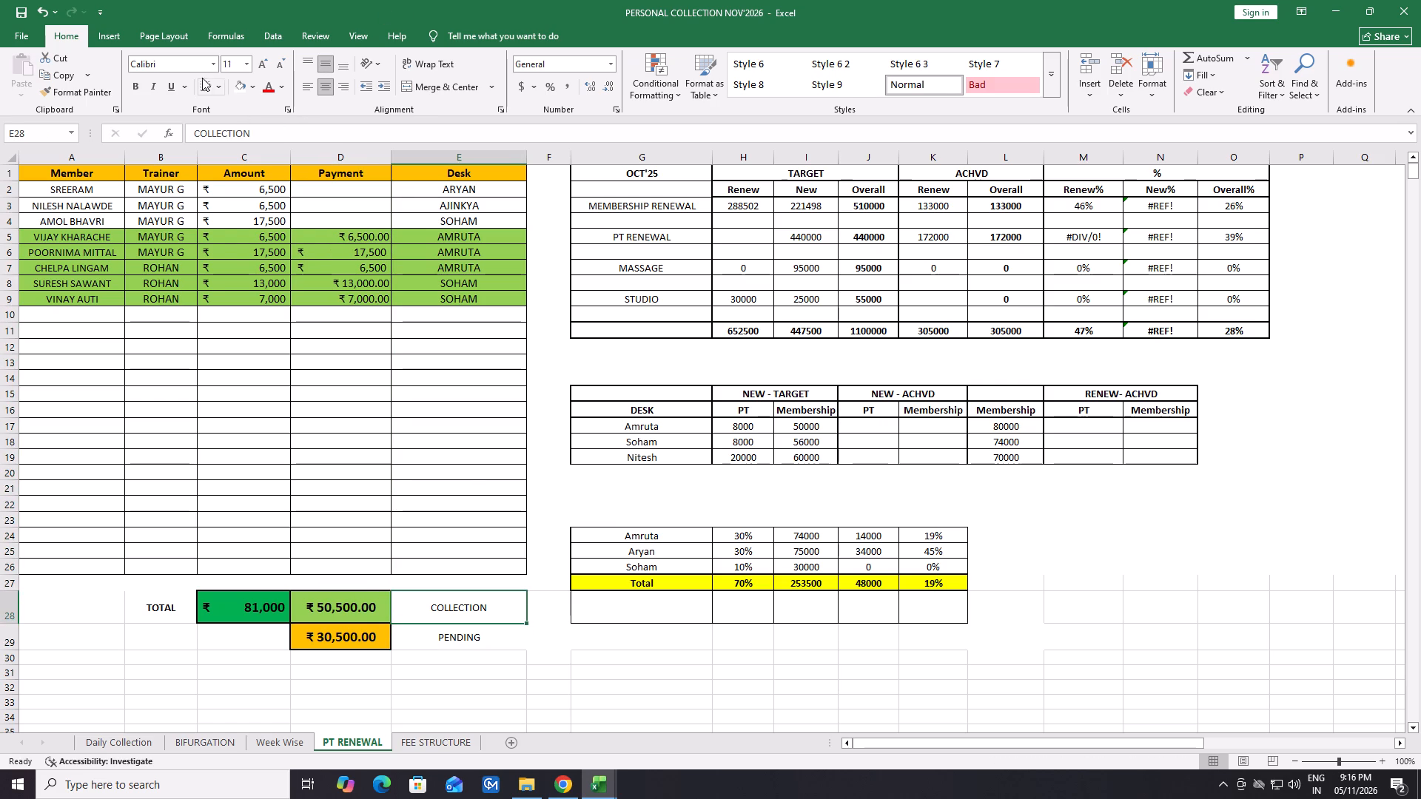
{"action": "left_click", "coordinate": [130, 88]}
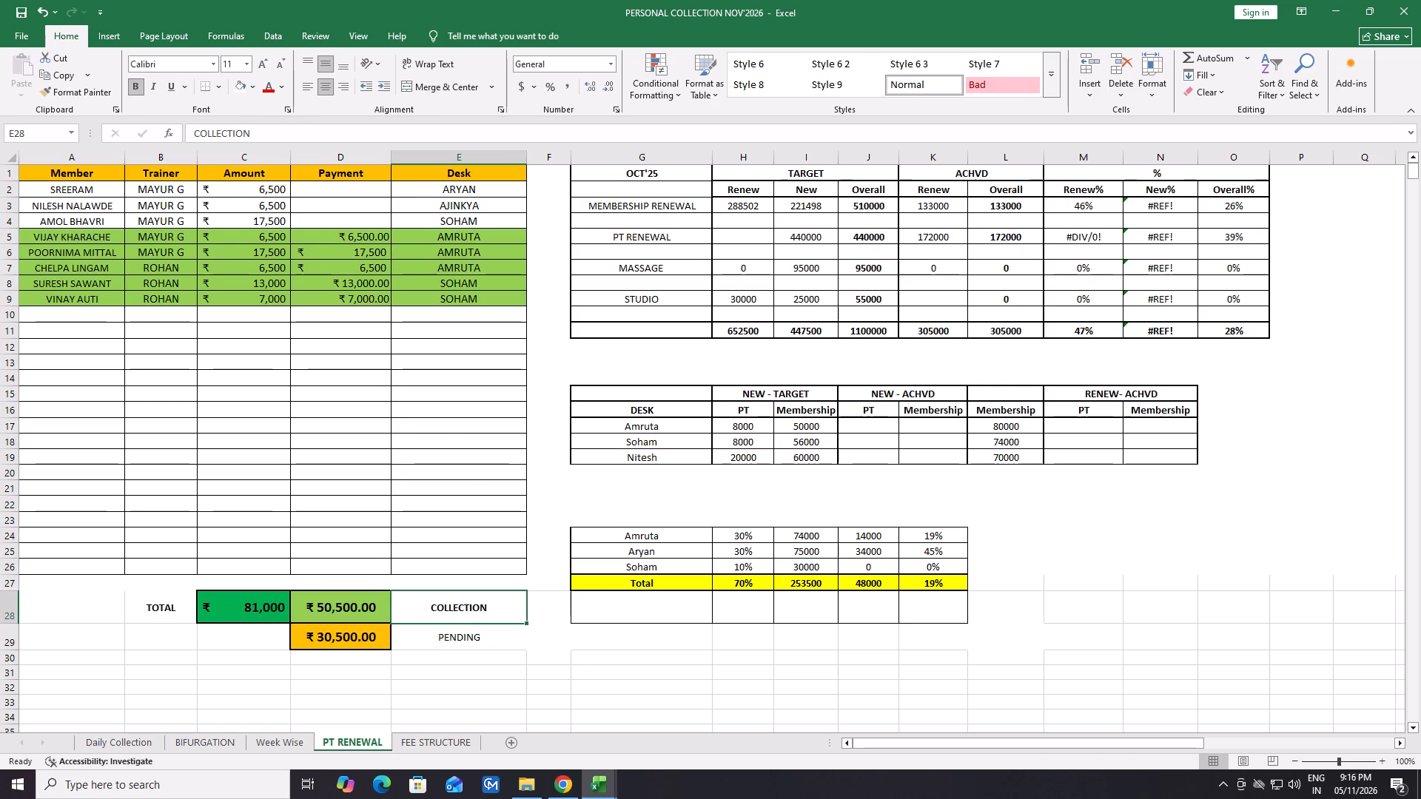
{"action": "left_click", "coordinate": [498, 640]}
{"action": "left_click", "coordinate": [138, 83]}
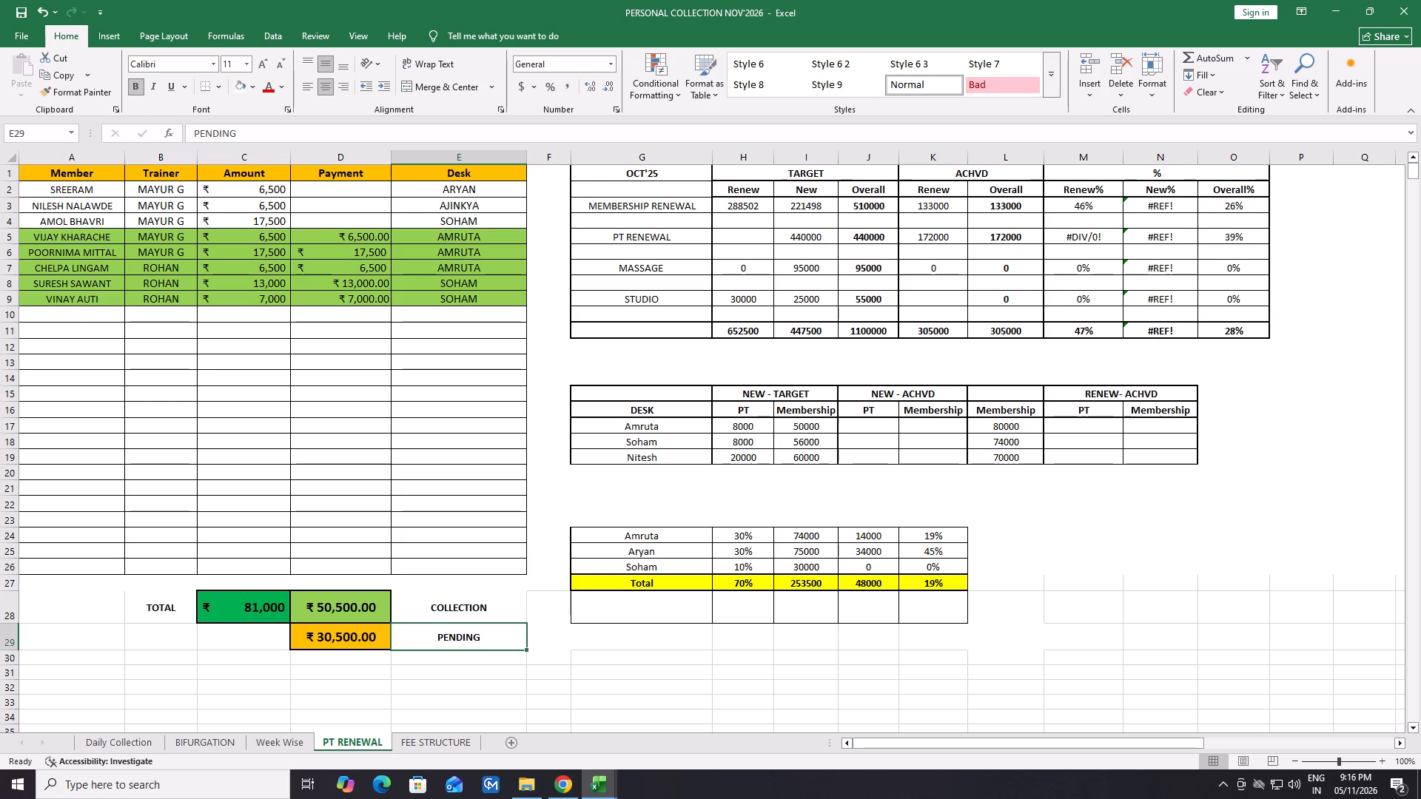
{"action": "left_click", "coordinate": [534, 698]}
{"action": "key", "text": "ctrl+s"}
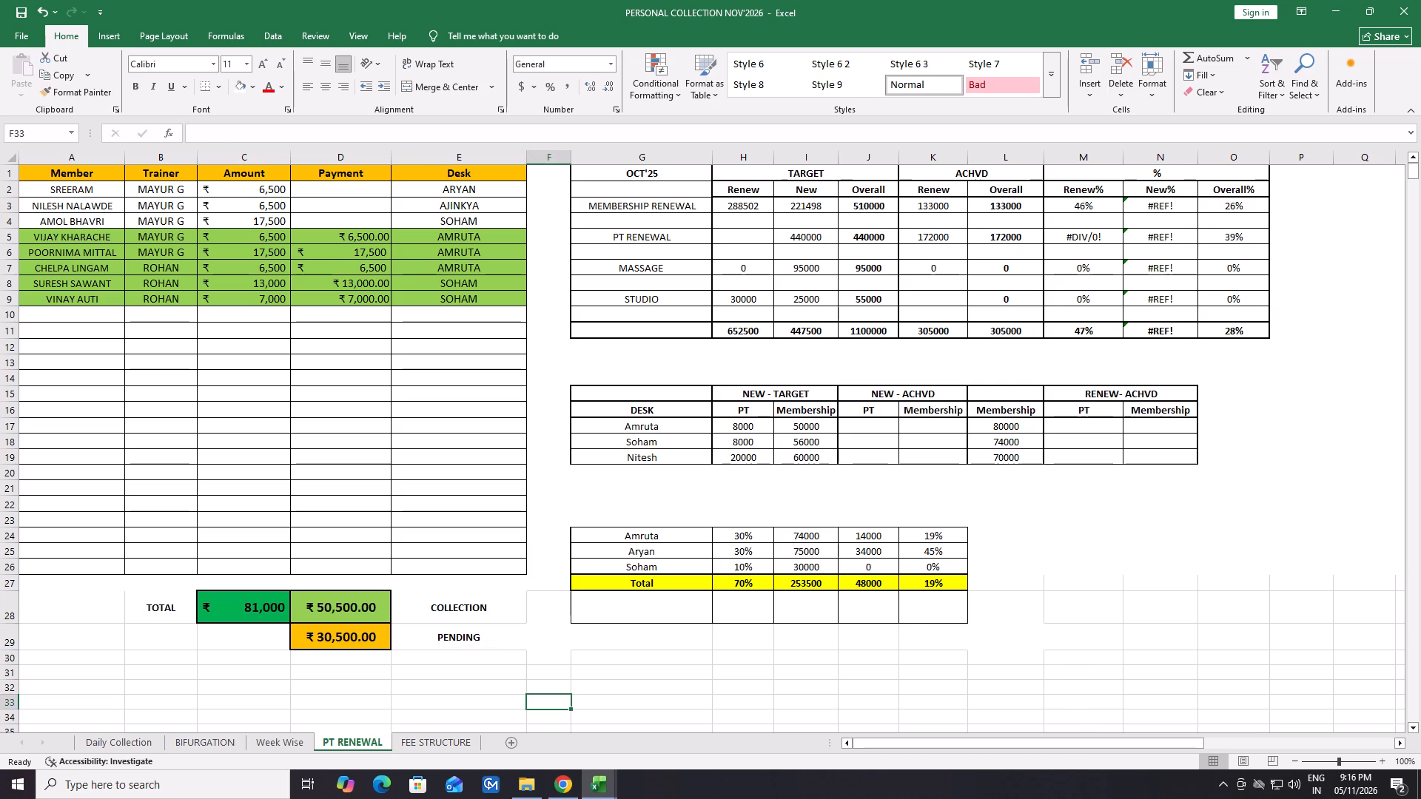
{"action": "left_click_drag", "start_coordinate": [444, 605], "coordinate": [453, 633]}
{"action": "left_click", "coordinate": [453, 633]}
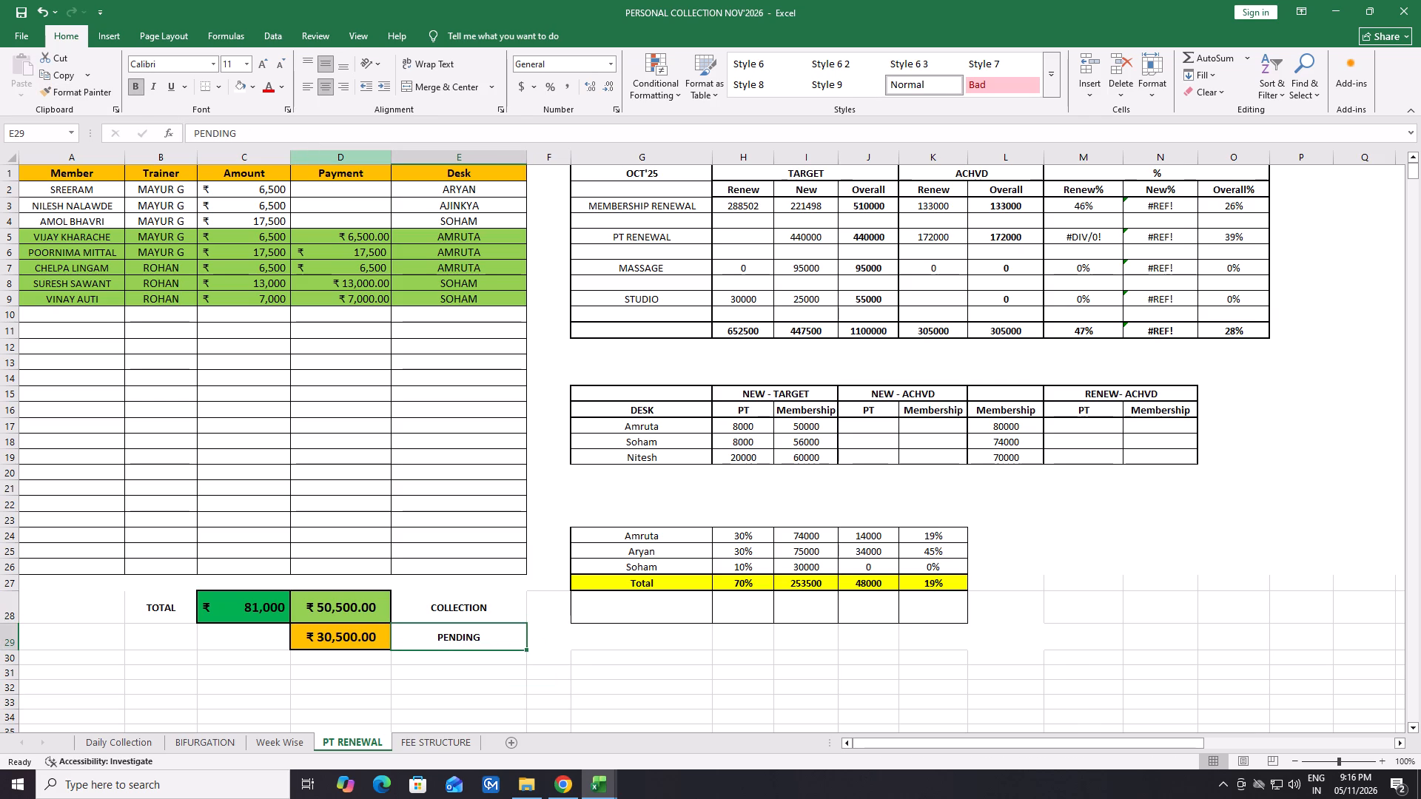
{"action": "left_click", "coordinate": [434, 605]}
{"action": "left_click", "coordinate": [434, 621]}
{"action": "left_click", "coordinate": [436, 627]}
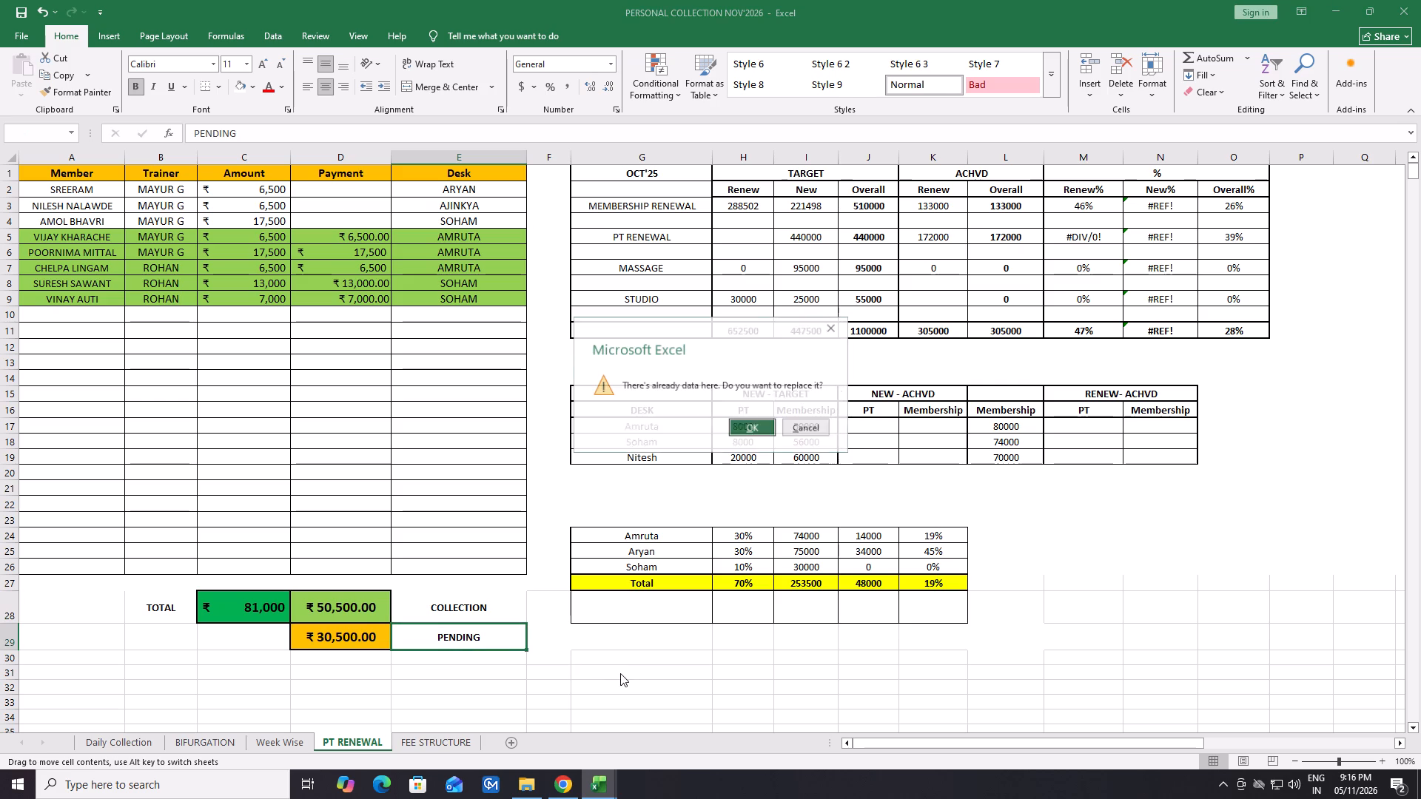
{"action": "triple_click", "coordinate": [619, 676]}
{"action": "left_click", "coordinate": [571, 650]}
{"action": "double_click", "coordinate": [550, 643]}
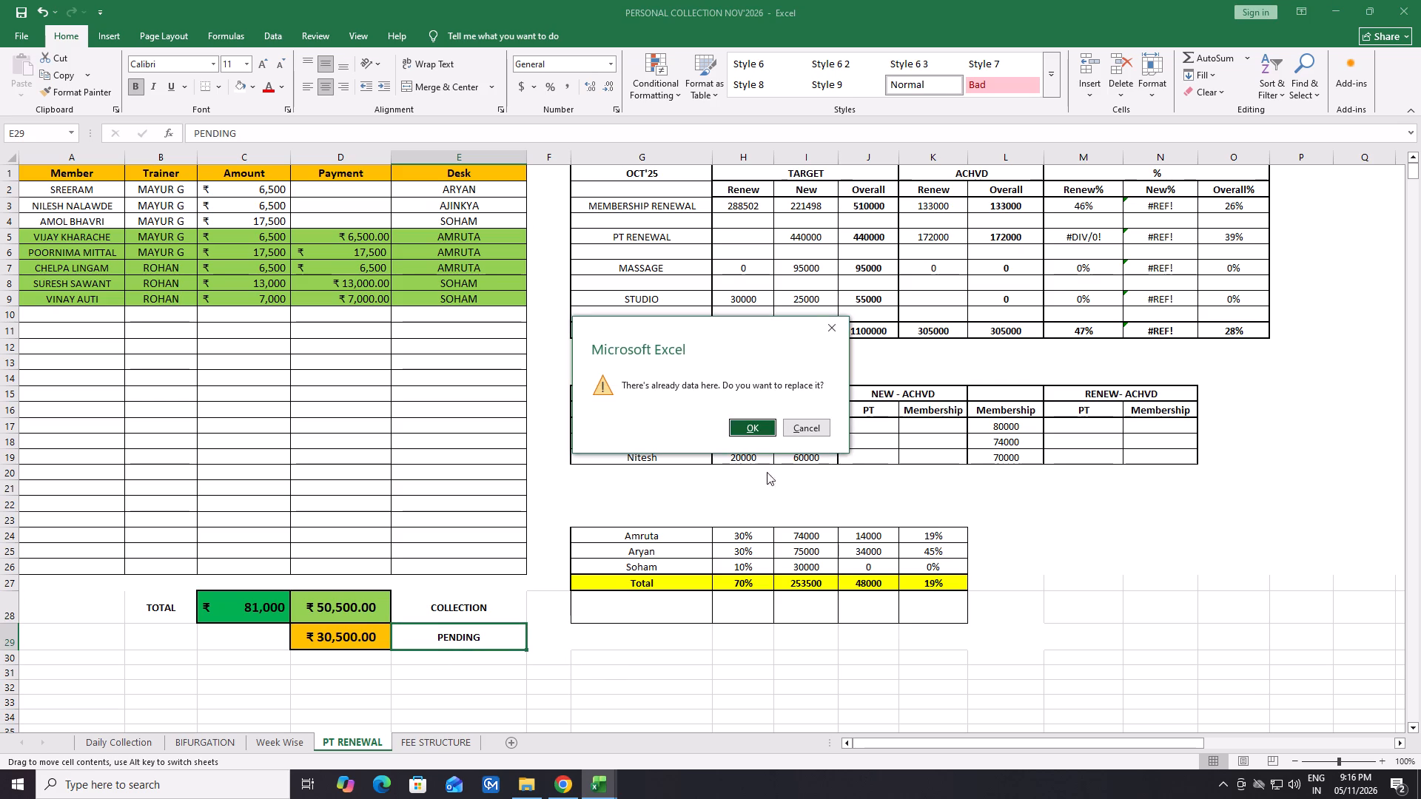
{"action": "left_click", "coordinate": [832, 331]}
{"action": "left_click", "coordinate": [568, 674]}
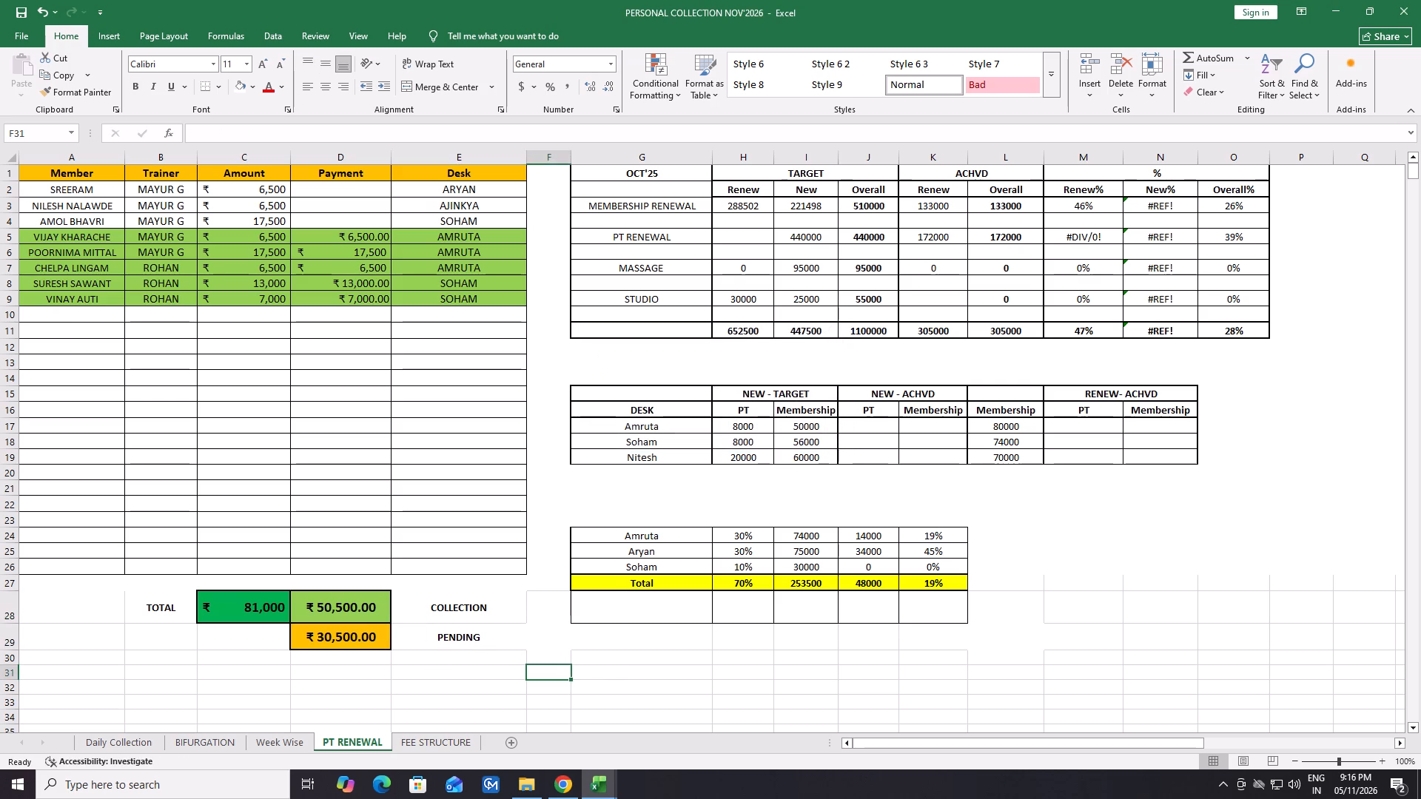
Apply all borders to the COLLECTION, PENDING and TOTAL label cells on the PT RENEWAL sheet and save the workbook.
{"action": "left_click_drag", "start_coordinate": [468, 606], "coordinate": [465, 633]}
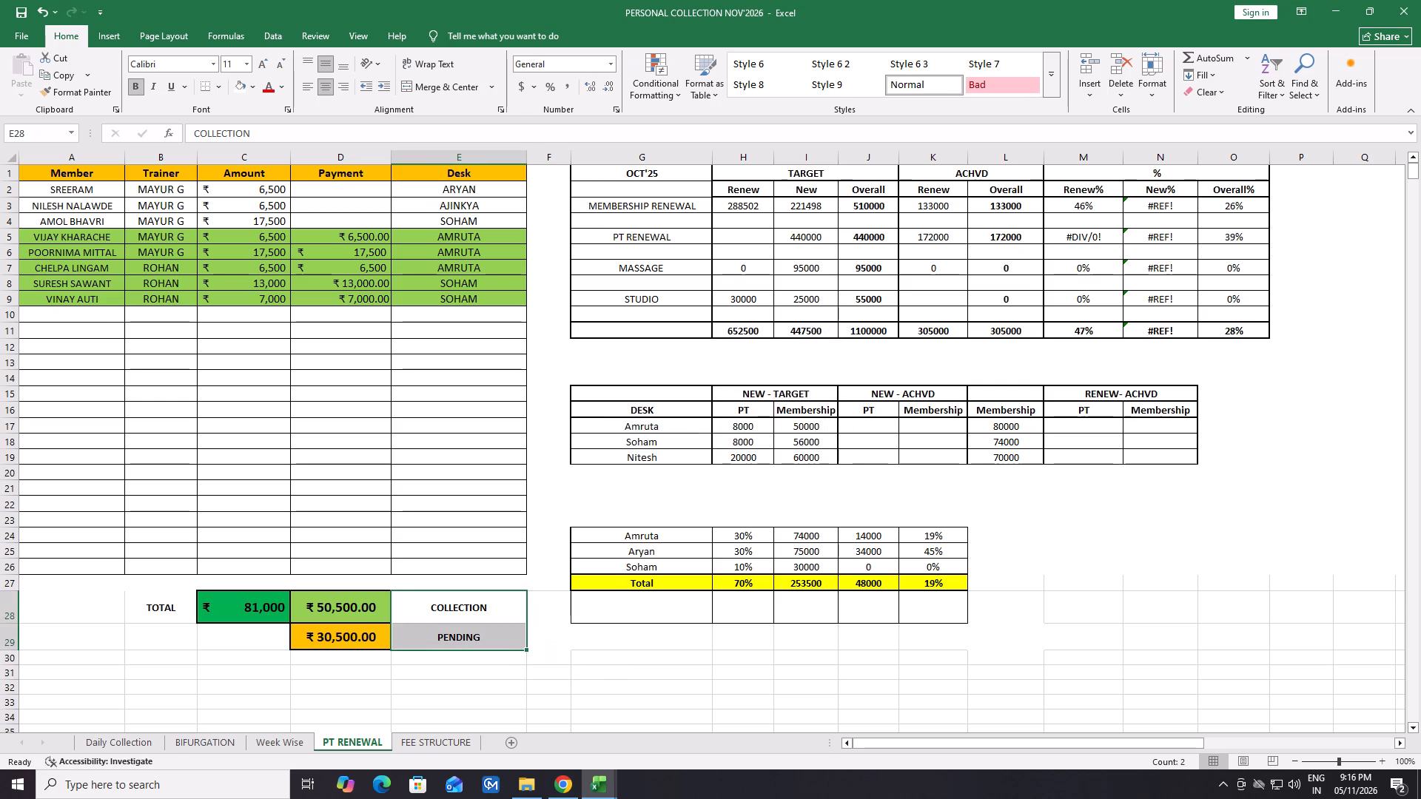
{"action": "double_click", "coordinate": [220, 90]}
{"action": "left_click", "coordinate": [221, 85]}
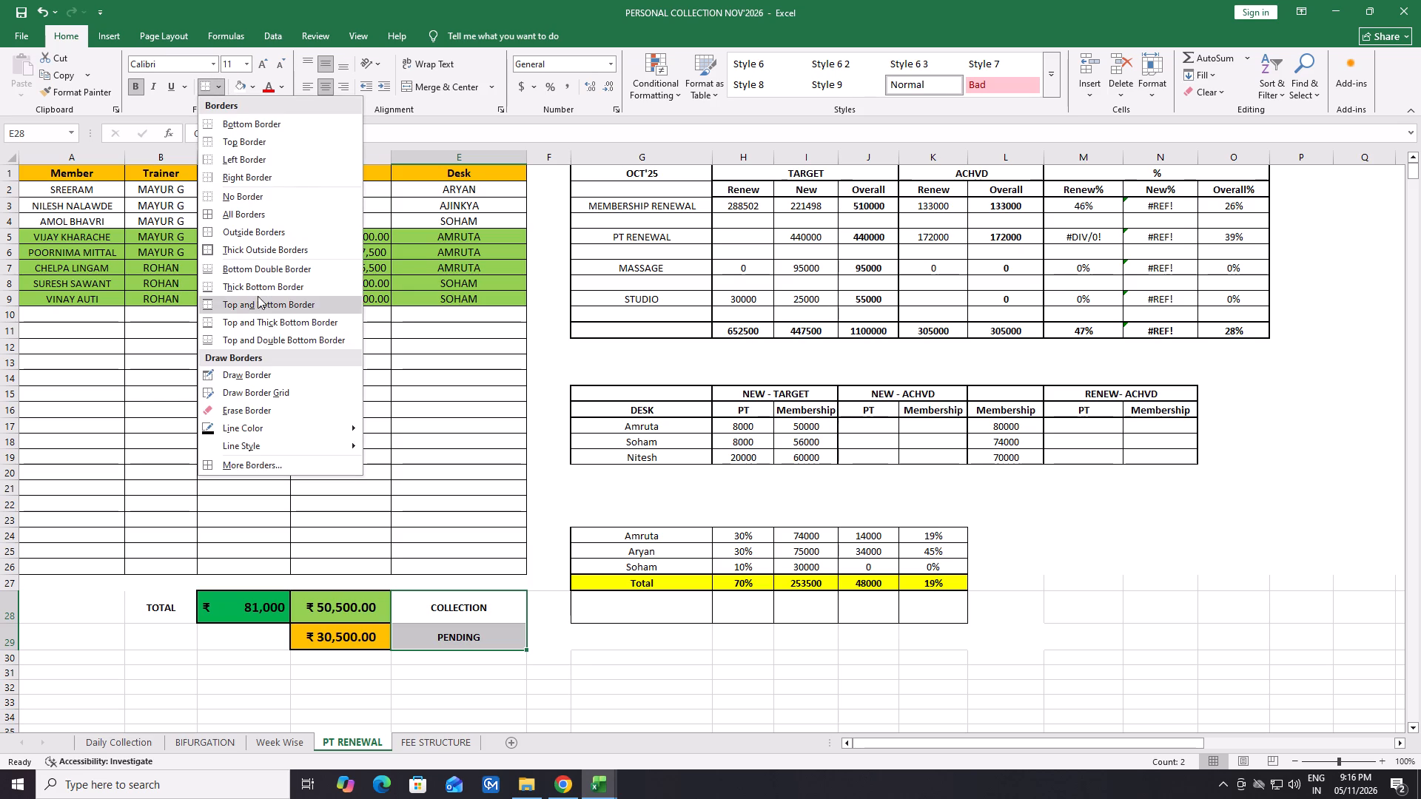
{"action": "left_click", "coordinate": [241, 217]}
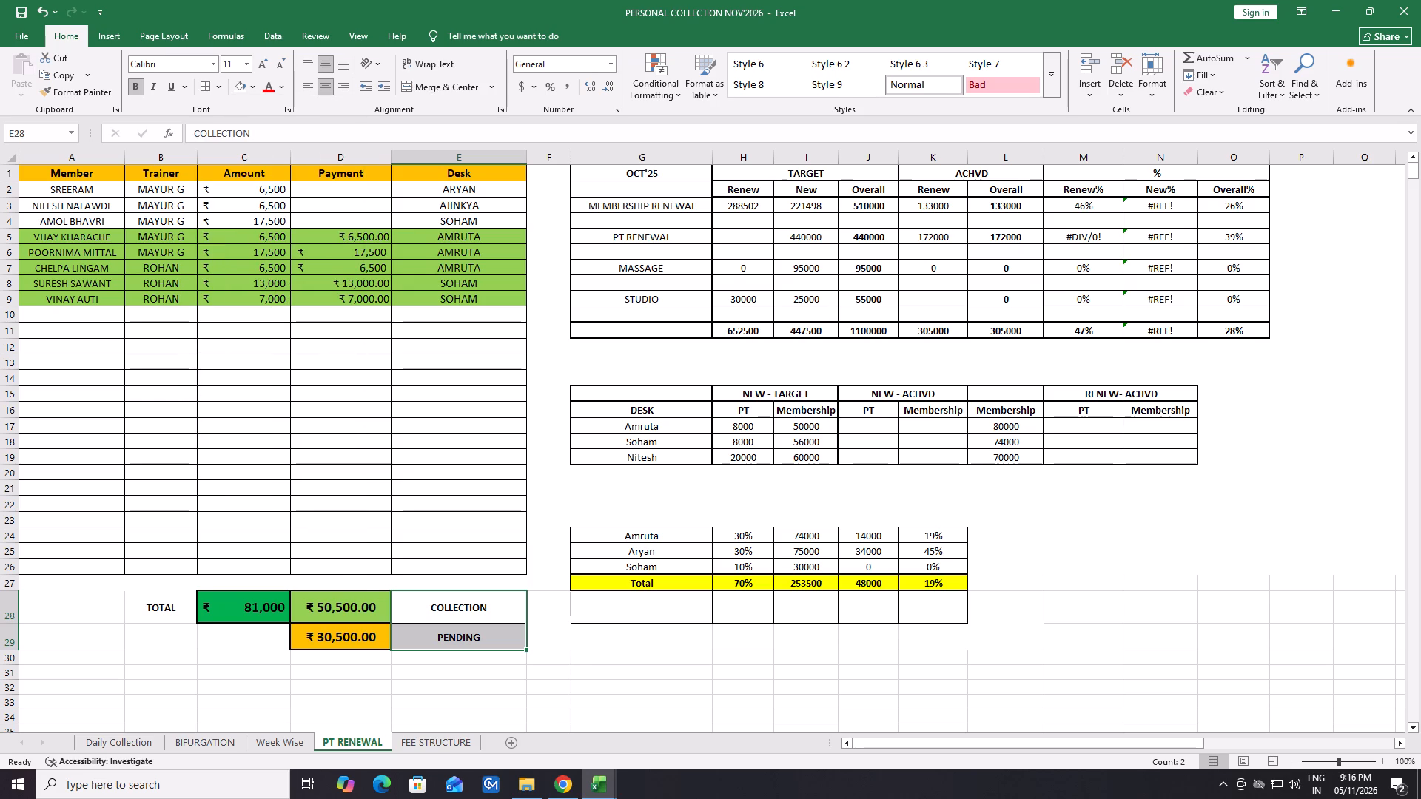
{"action": "left_click", "coordinate": [177, 601]}
{"action": "left_click", "coordinate": [204, 84]}
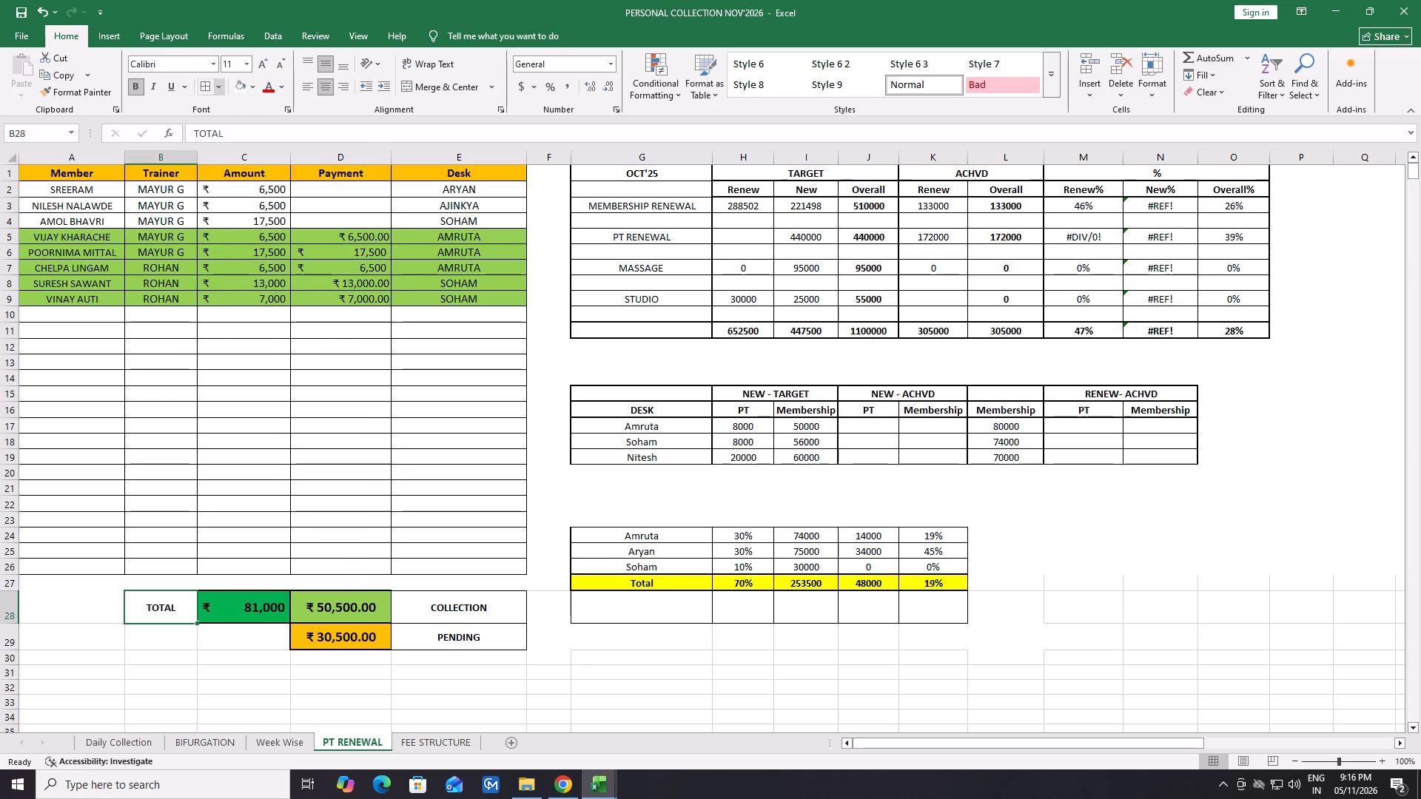
{"action": "double_click", "coordinate": [579, 684]}
{"action": "key", "text": "ctrl+s"}
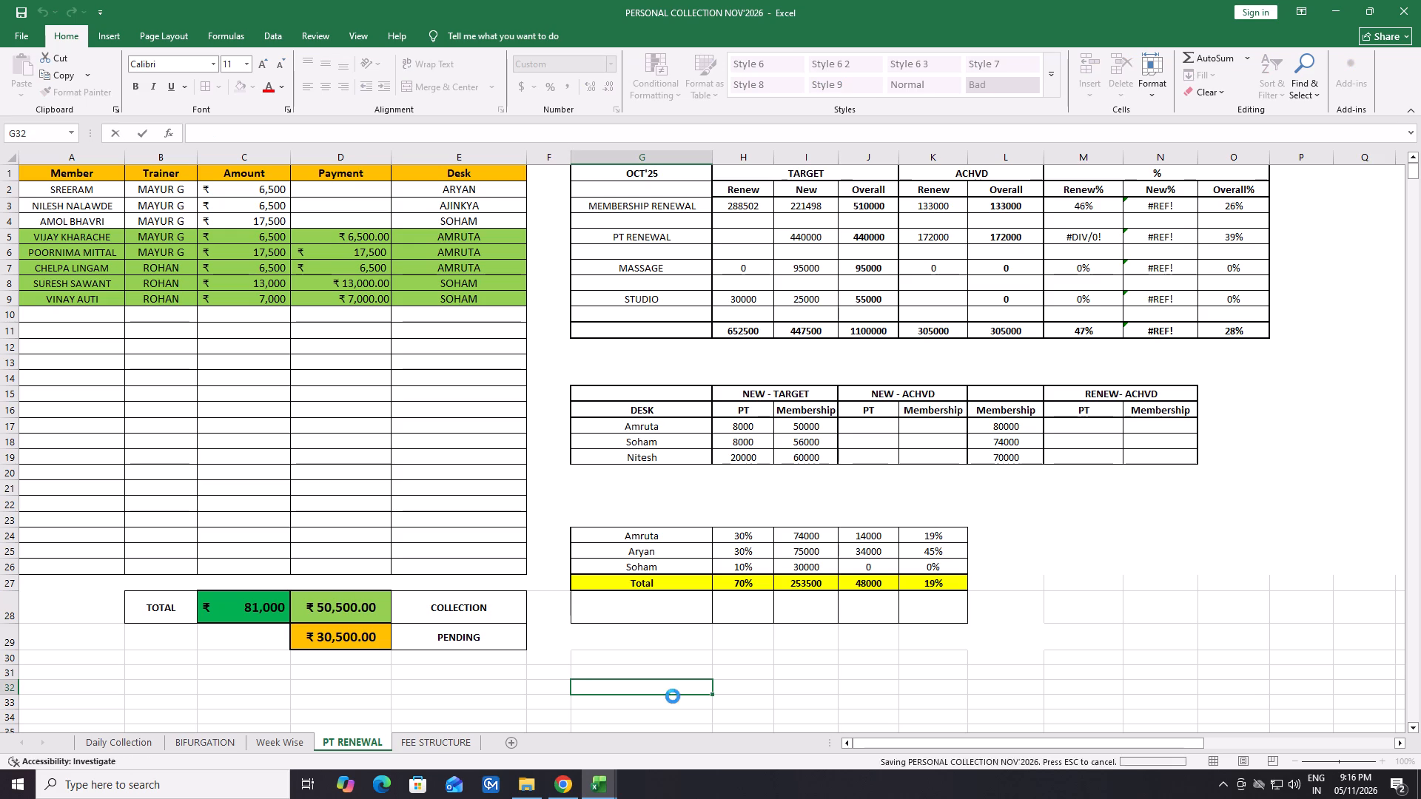
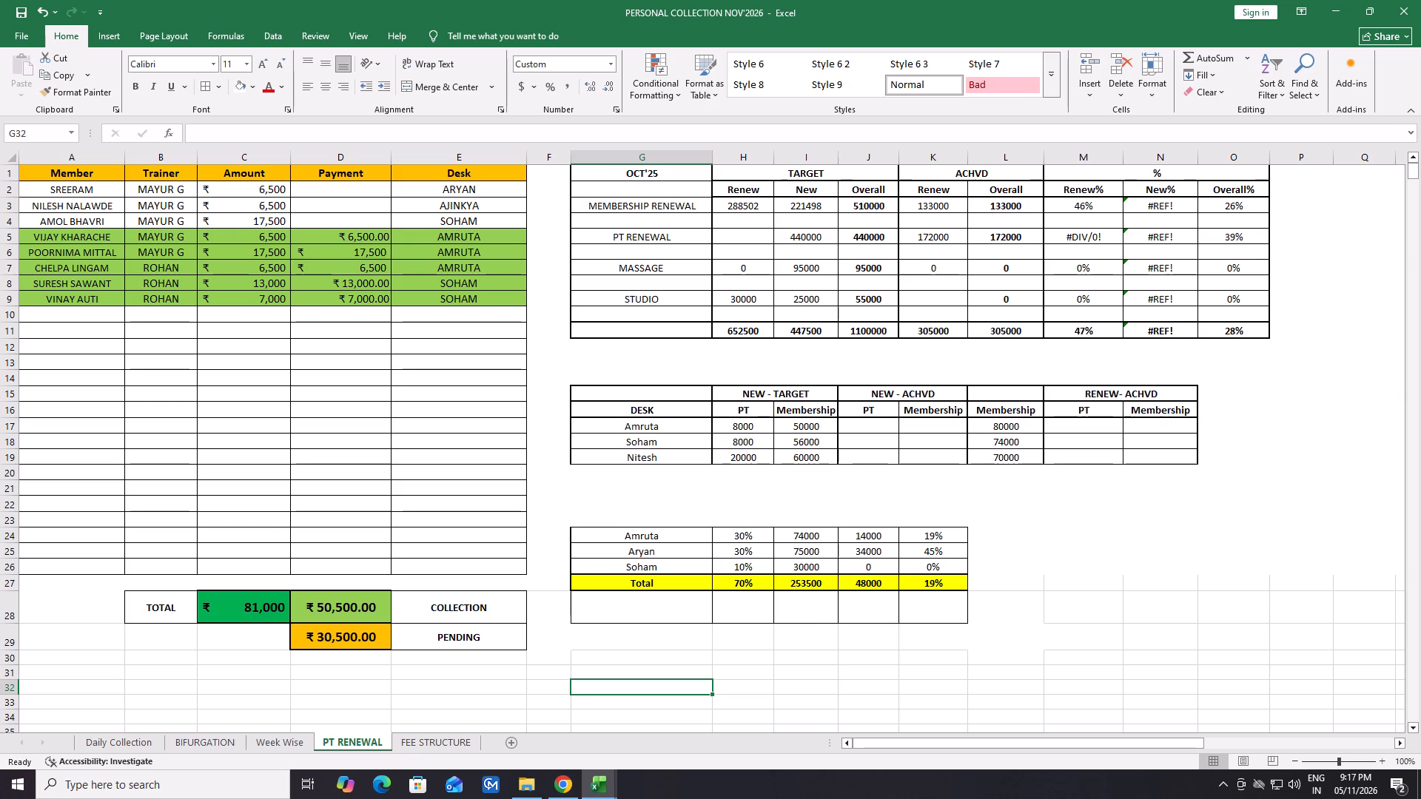
On the PT RENEWAL sheet, enter the new member's name in row 10 with ROHAN as trainer.
{"action": "double_click", "coordinate": [75, 318]}
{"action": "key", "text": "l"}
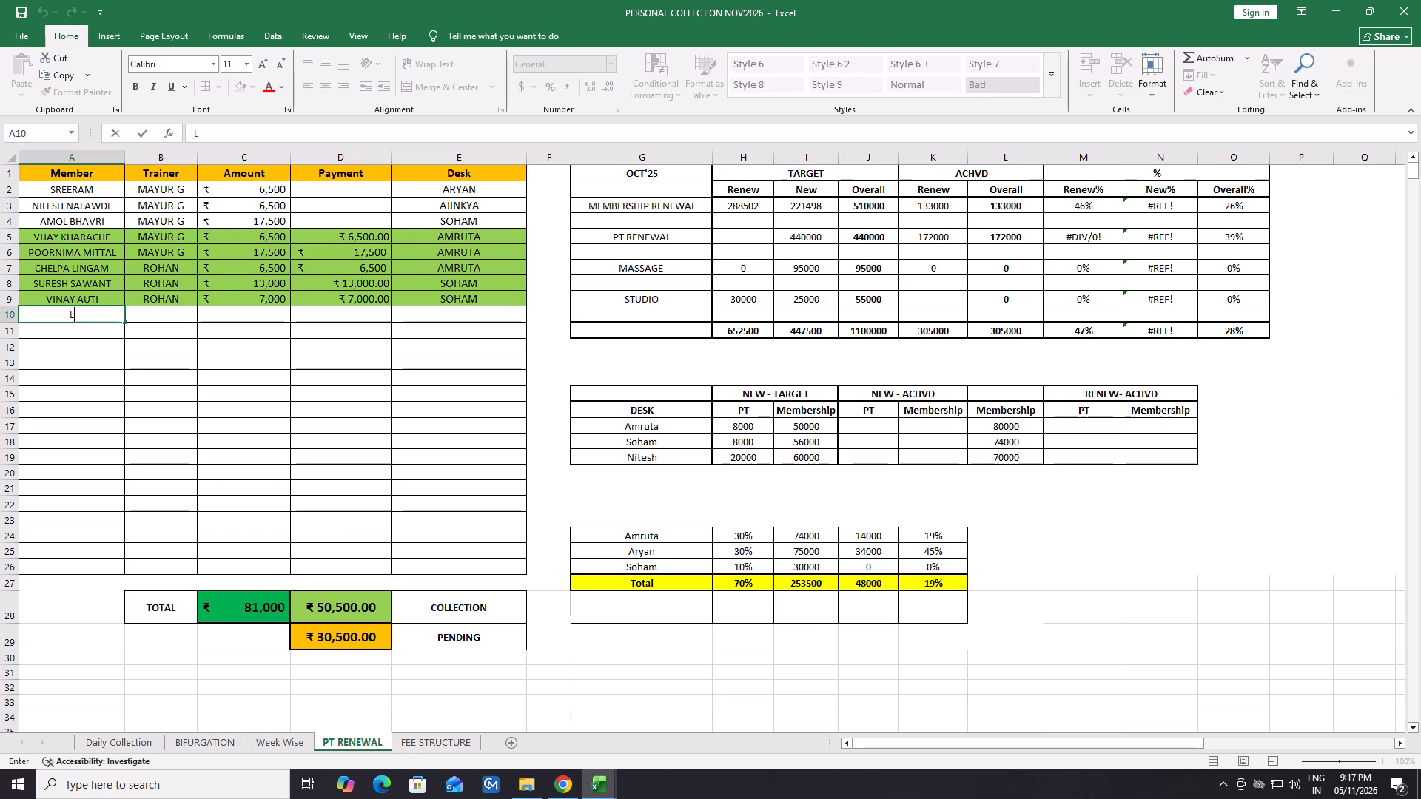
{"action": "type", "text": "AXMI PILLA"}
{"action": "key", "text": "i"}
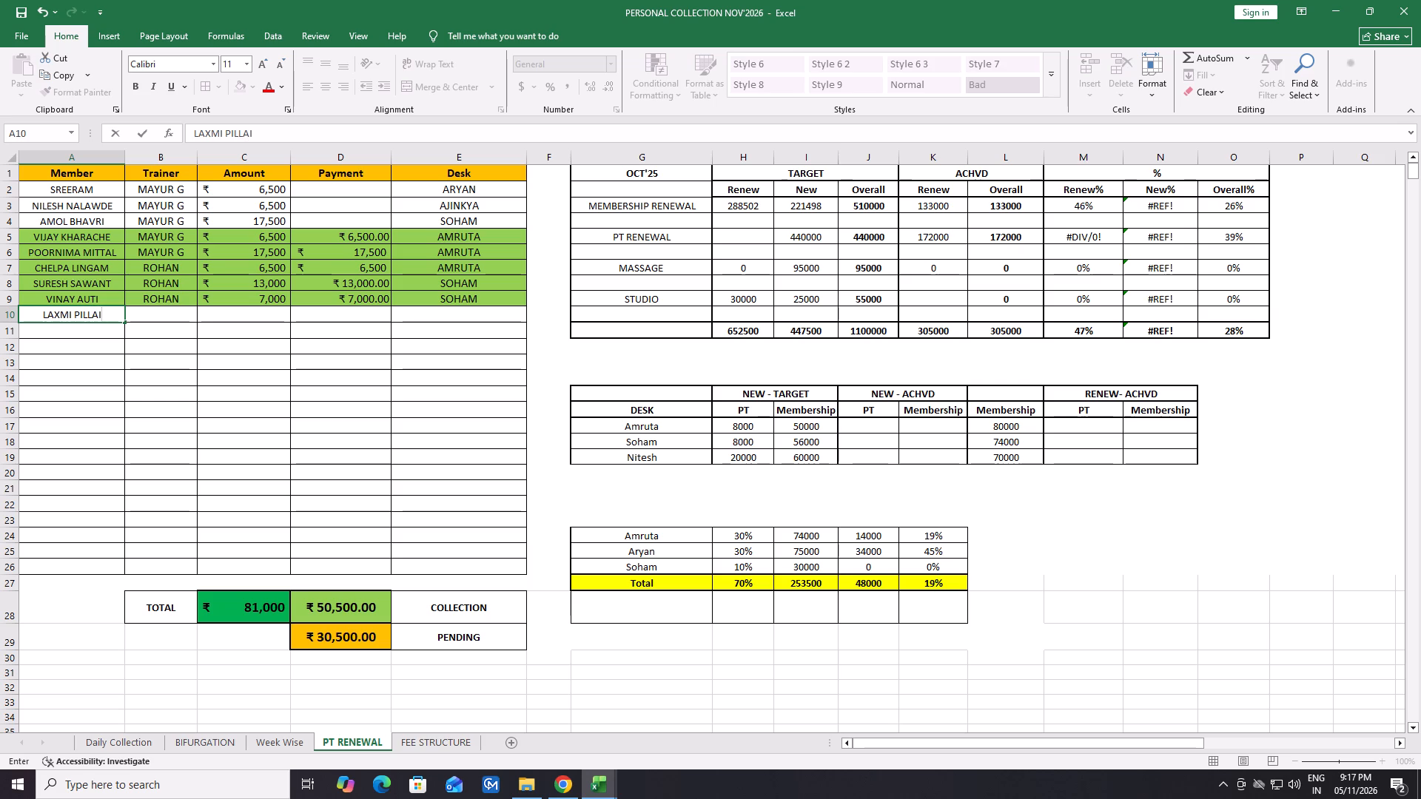
{"action": "left_click", "coordinate": [178, 309]}
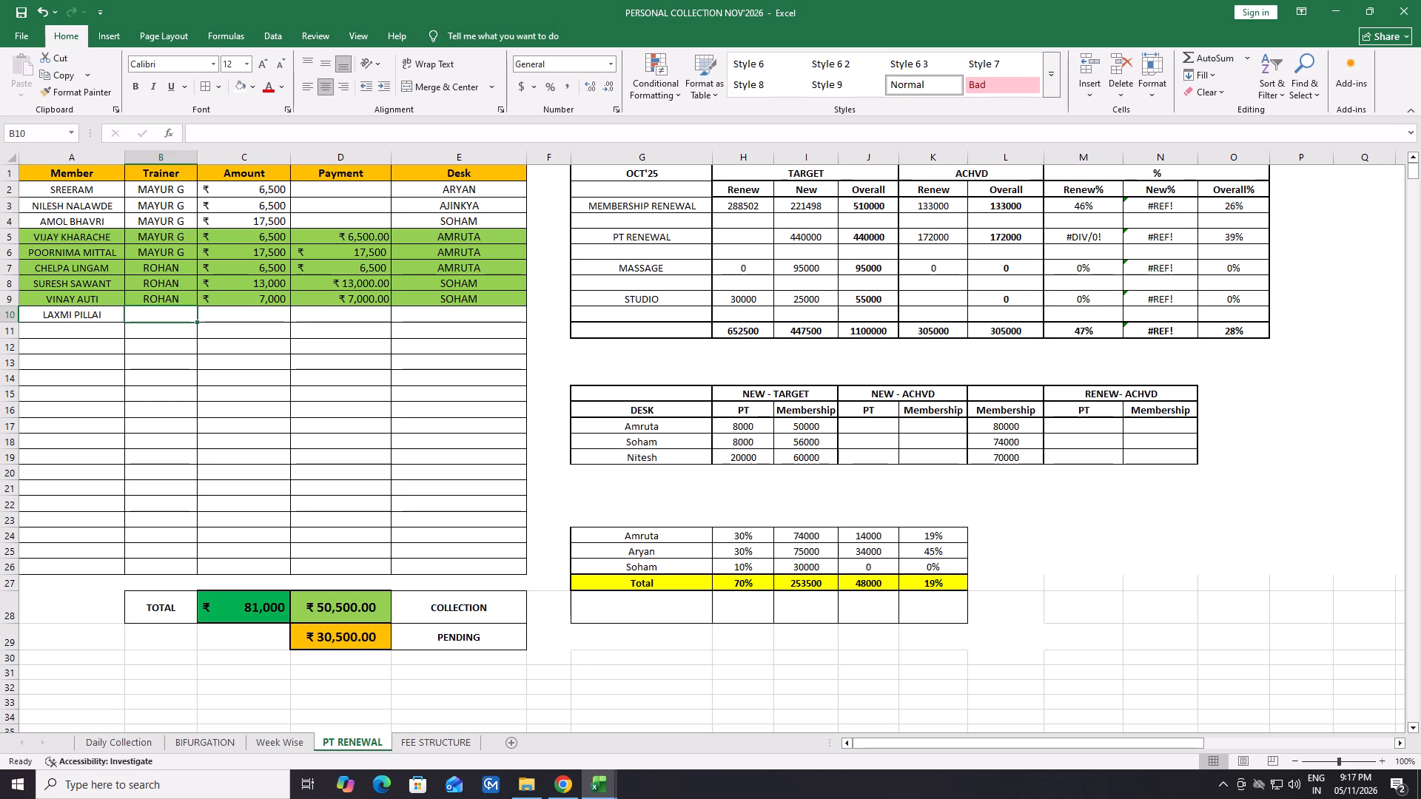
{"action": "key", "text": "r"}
{"action": "key", "text": "Return"}
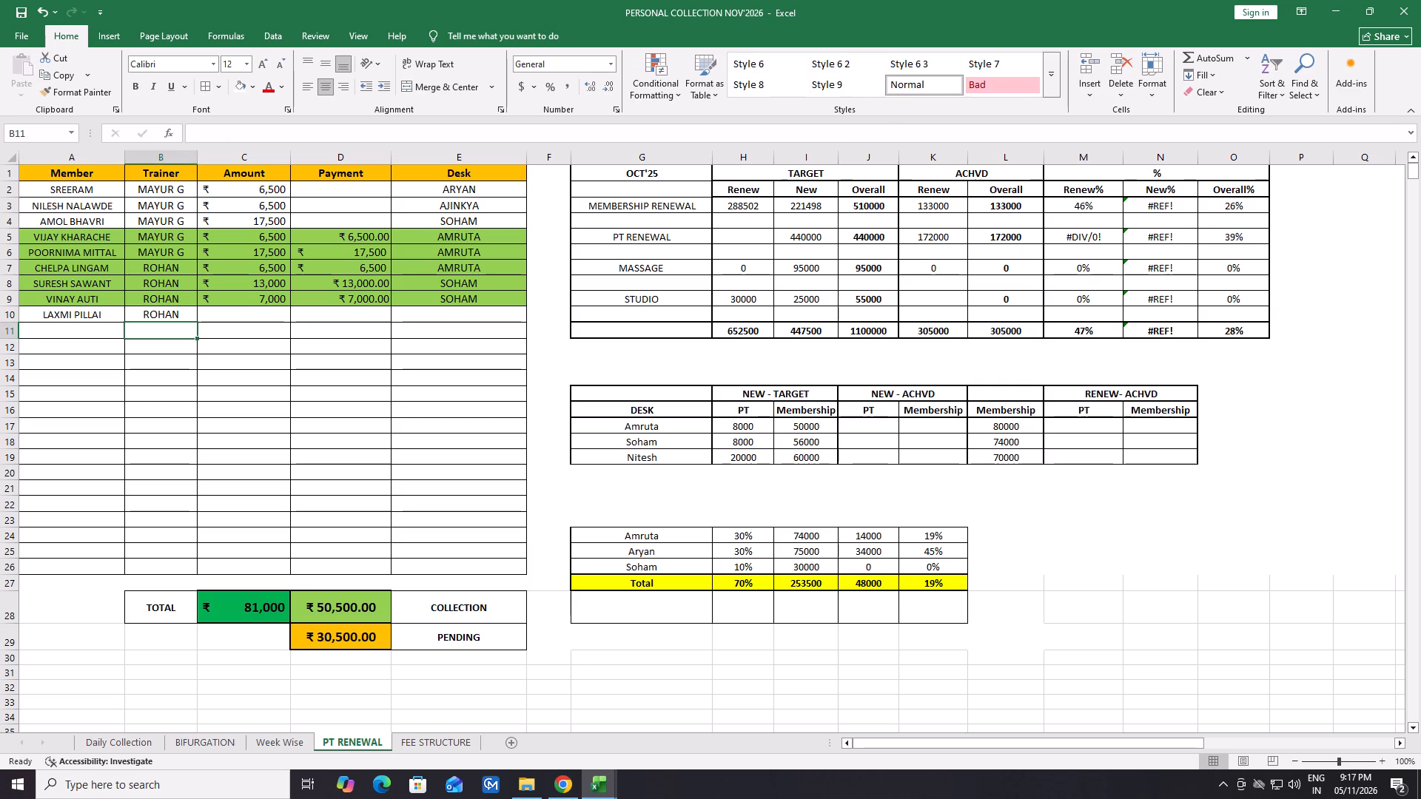
Complete row 10 with 6500 as both amount and payment, and ARYAN as the desk.
{"action": "left_click", "coordinate": [255, 314]}
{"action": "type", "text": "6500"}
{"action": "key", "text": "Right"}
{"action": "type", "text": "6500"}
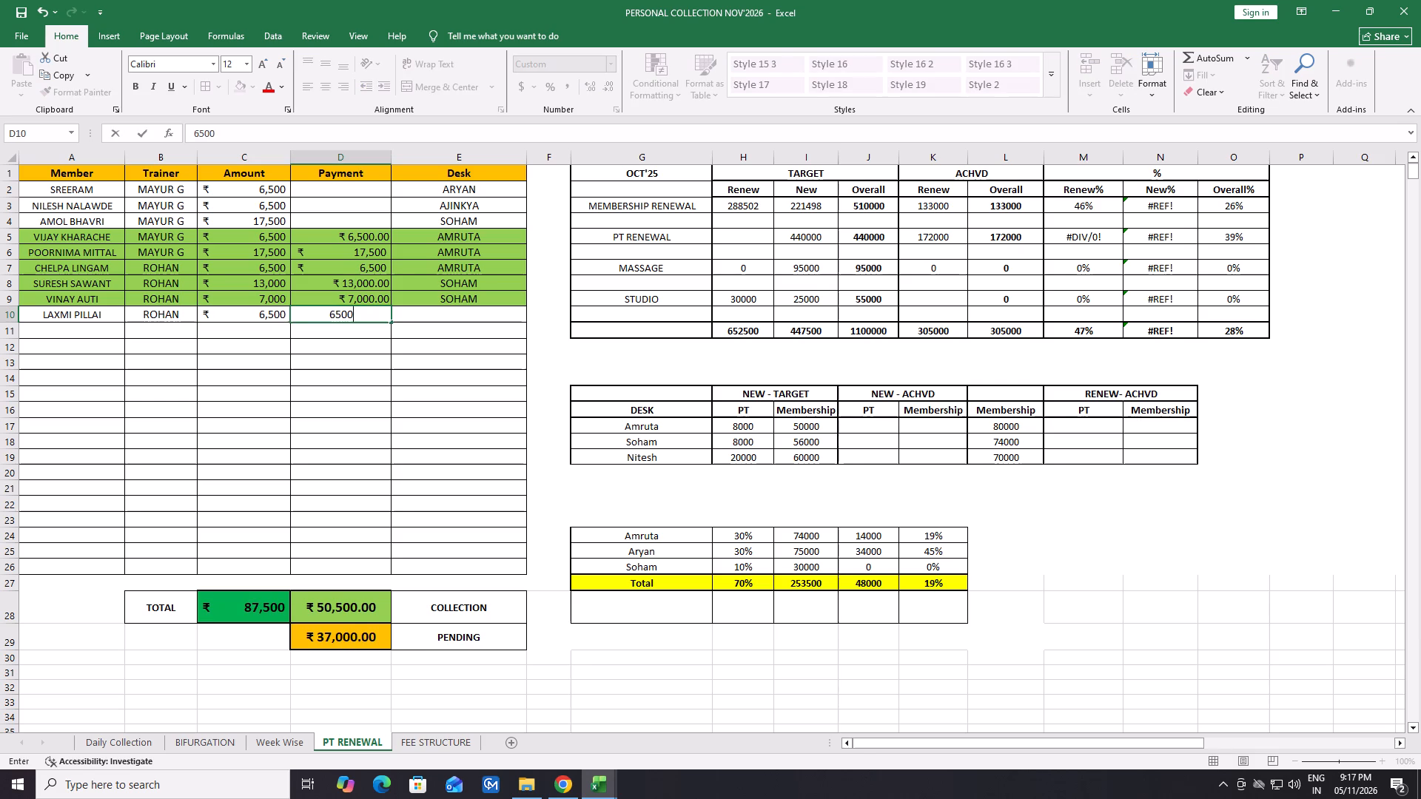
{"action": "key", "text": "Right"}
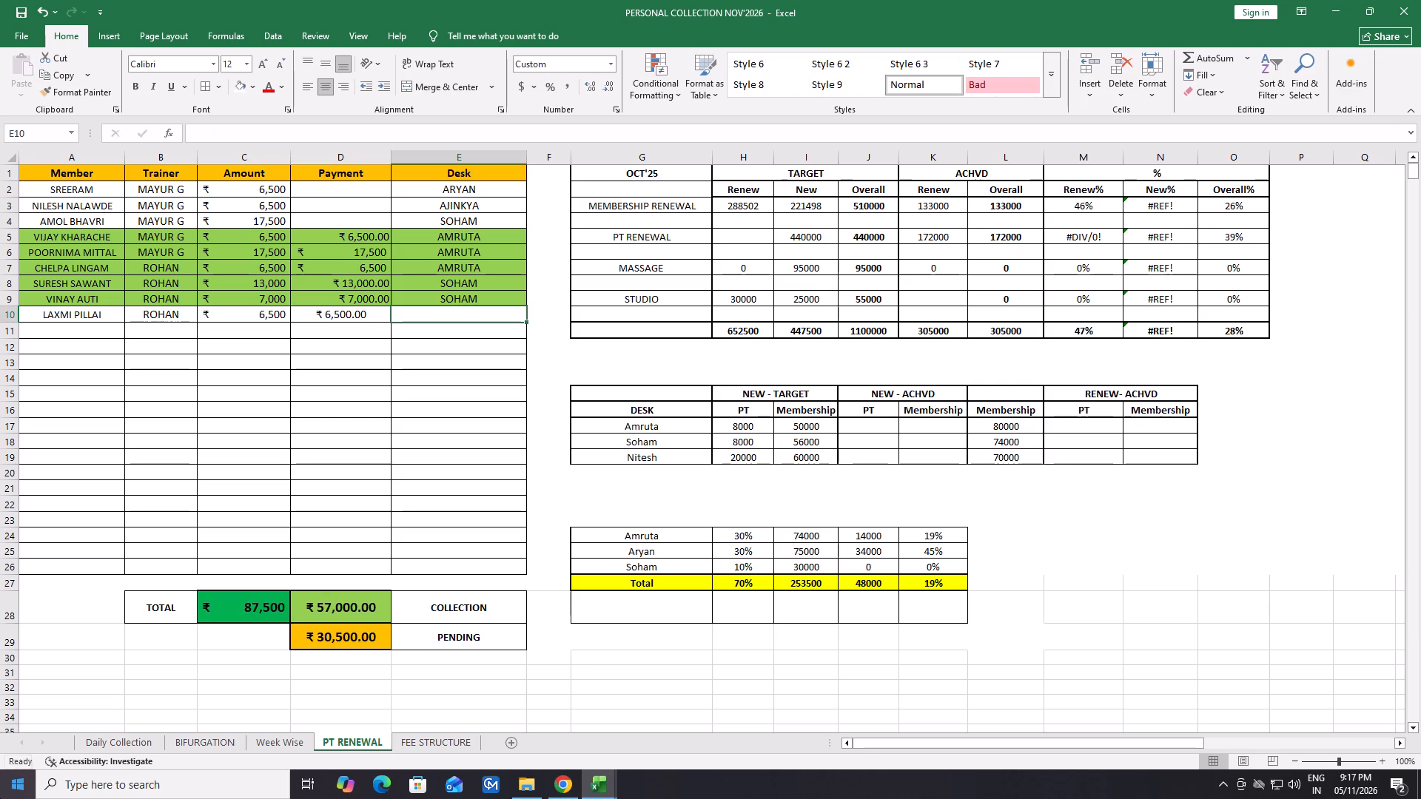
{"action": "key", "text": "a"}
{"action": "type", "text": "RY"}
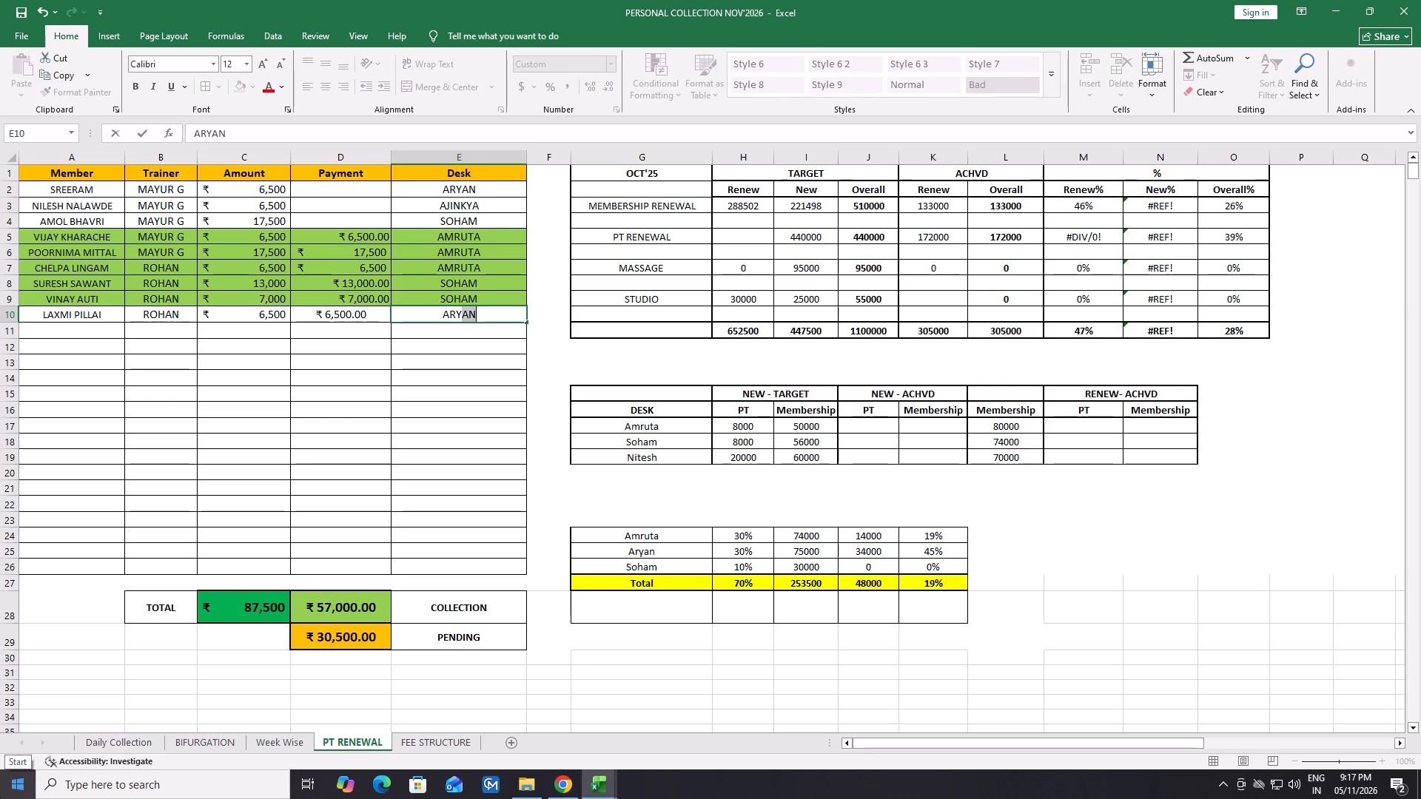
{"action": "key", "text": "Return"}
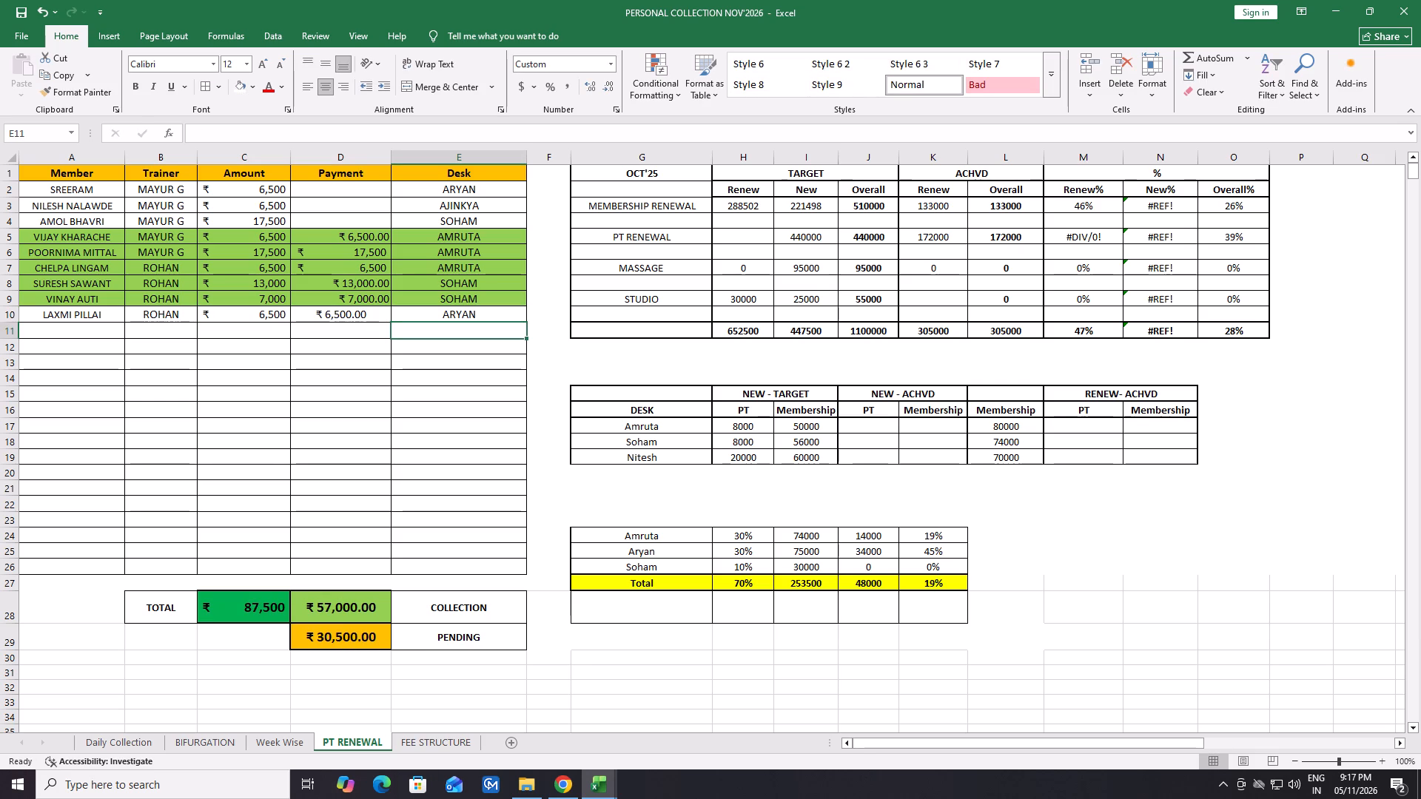
Fill the new member's row from Member to Desk with the standard light green and save the workbook.
{"action": "left_click", "coordinate": [78, 313]}
{"action": "left_click_drag", "start_coordinate": [78, 313], "coordinate": [87, 315]}
{"action": "left_click", "coordinate": [95, 315]}
{"action": "left_click_drag", "start_coordinate": [101, 315], "coordinate": [167, 315]}
{"action": "left_click", "coordinate": [201, 421]}
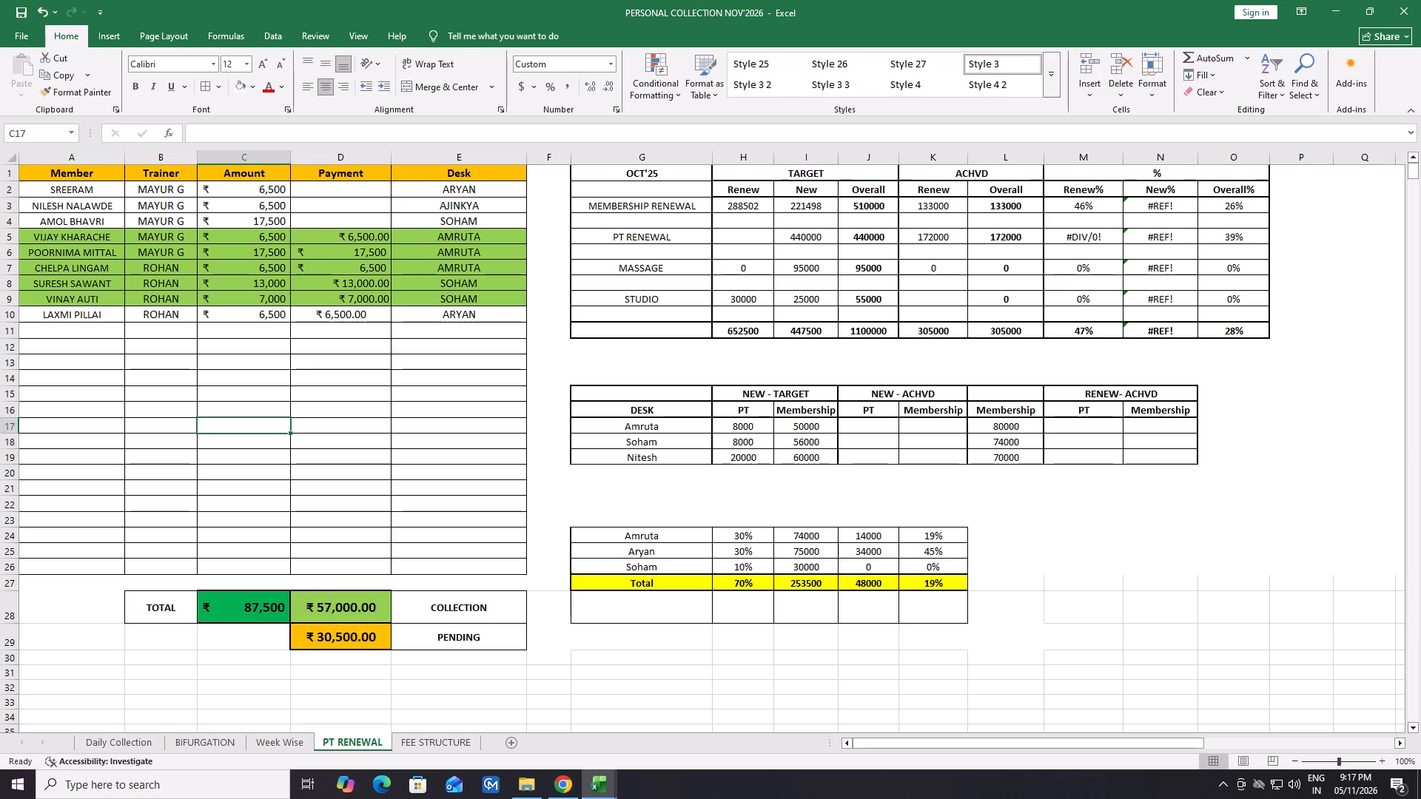
{"action": "left_click_drag", "start_coordinate": [108, 313], "coordinate": [195, 300]}
{"action": "left_click", "coordinate": [196, 360]}
{"action": "left_click_drag", "start_coordinate": [105, 317], "coordinate": [403, 314]}
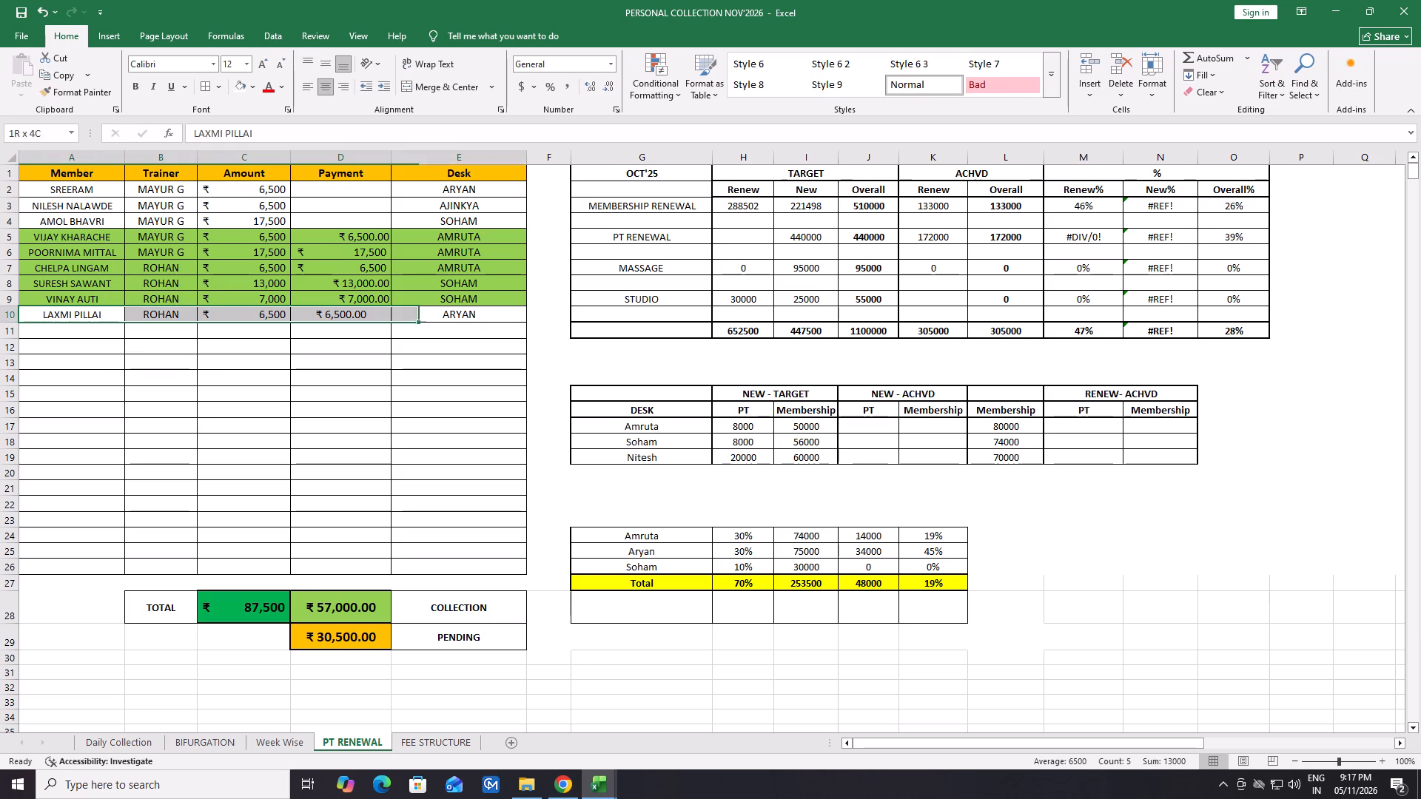
{"action": "left_click_drag", "start_coordinate": [403, 314], "coordinate": [445, 314]}
{"action": "double_click", "coordinate": [252, 86]}
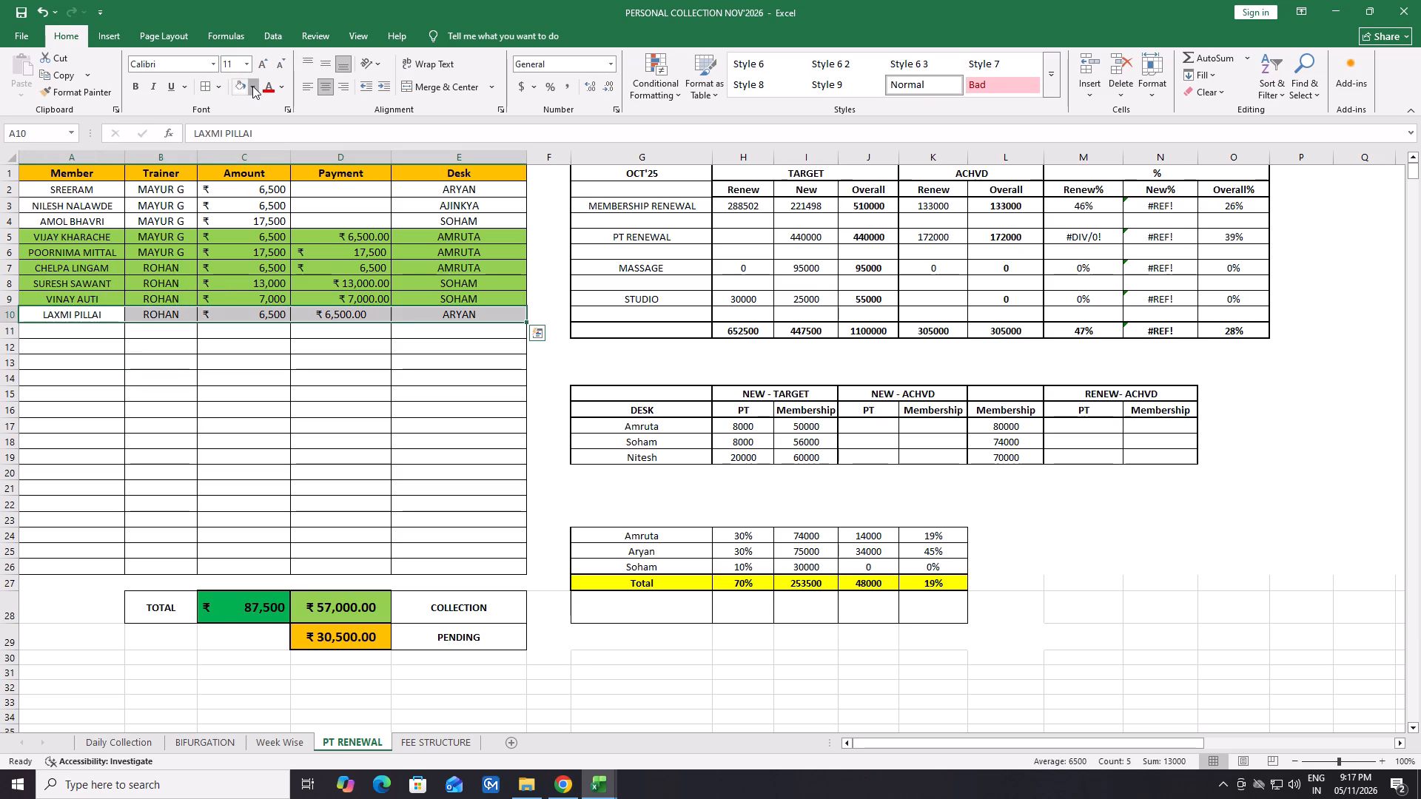
{"action": "double_click", "coordinate": [252, 91]}
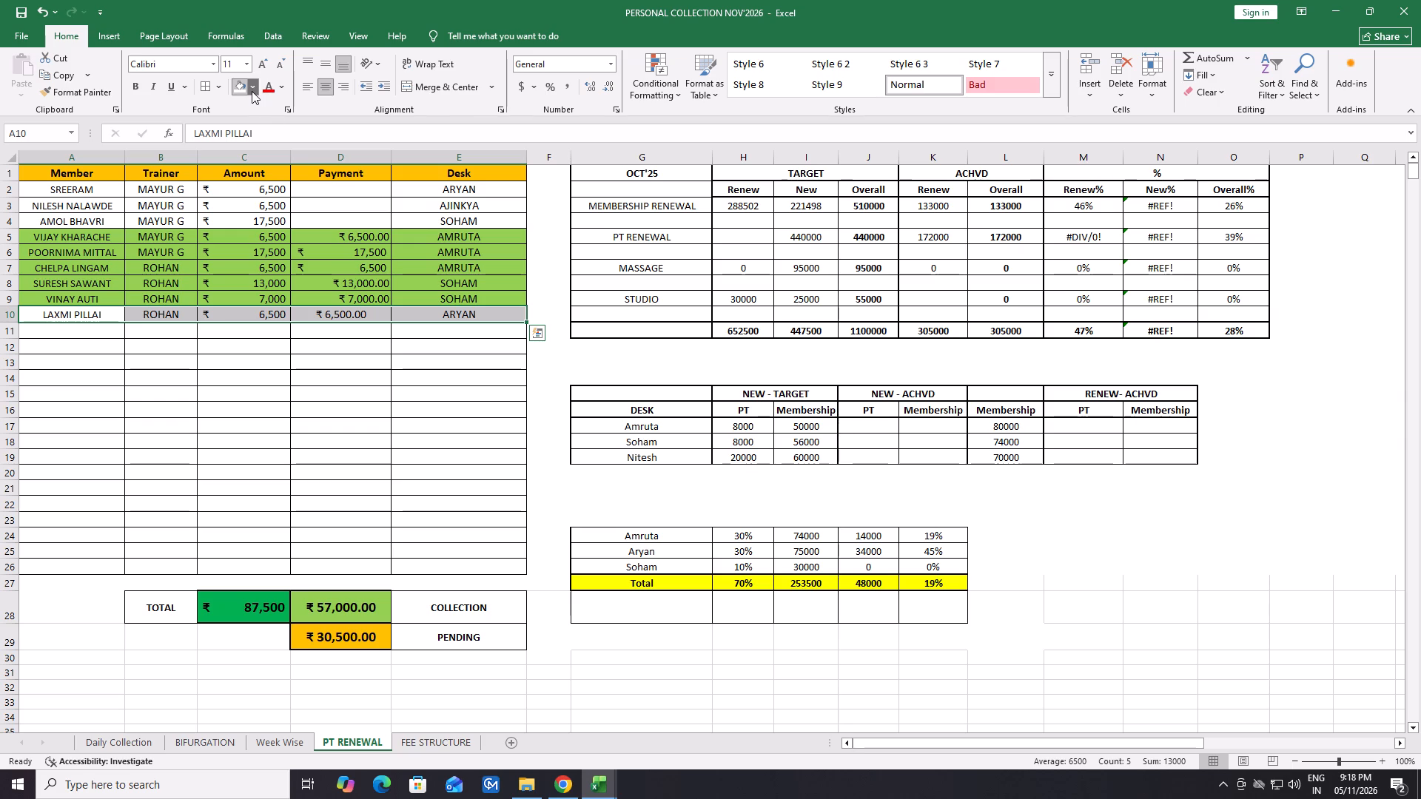
{"action": "left_click", "coordinate": [252, 91]}
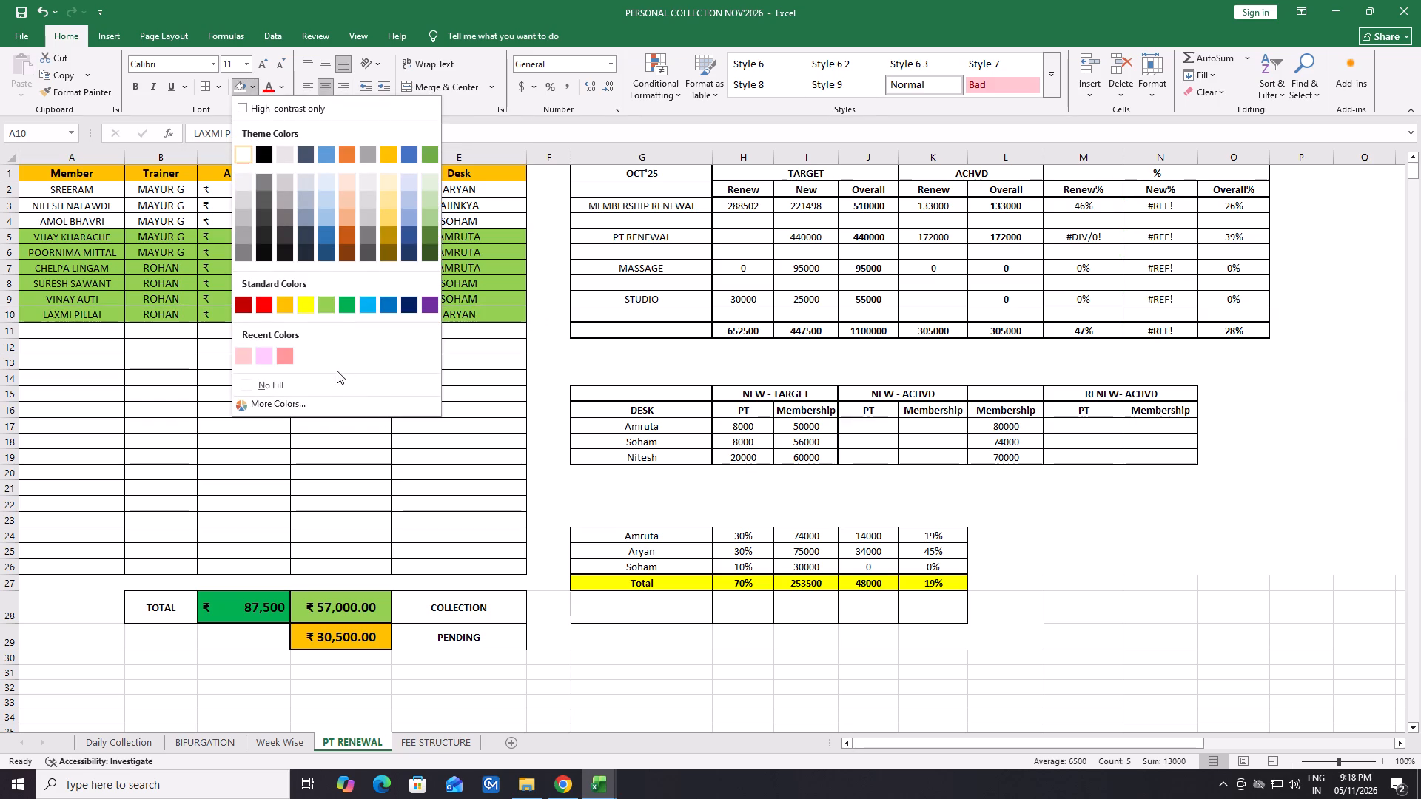
{"action": "double_click", "coordinate": [329, 308]}
{"action": "left_click", "coordinate": [342, 411]}
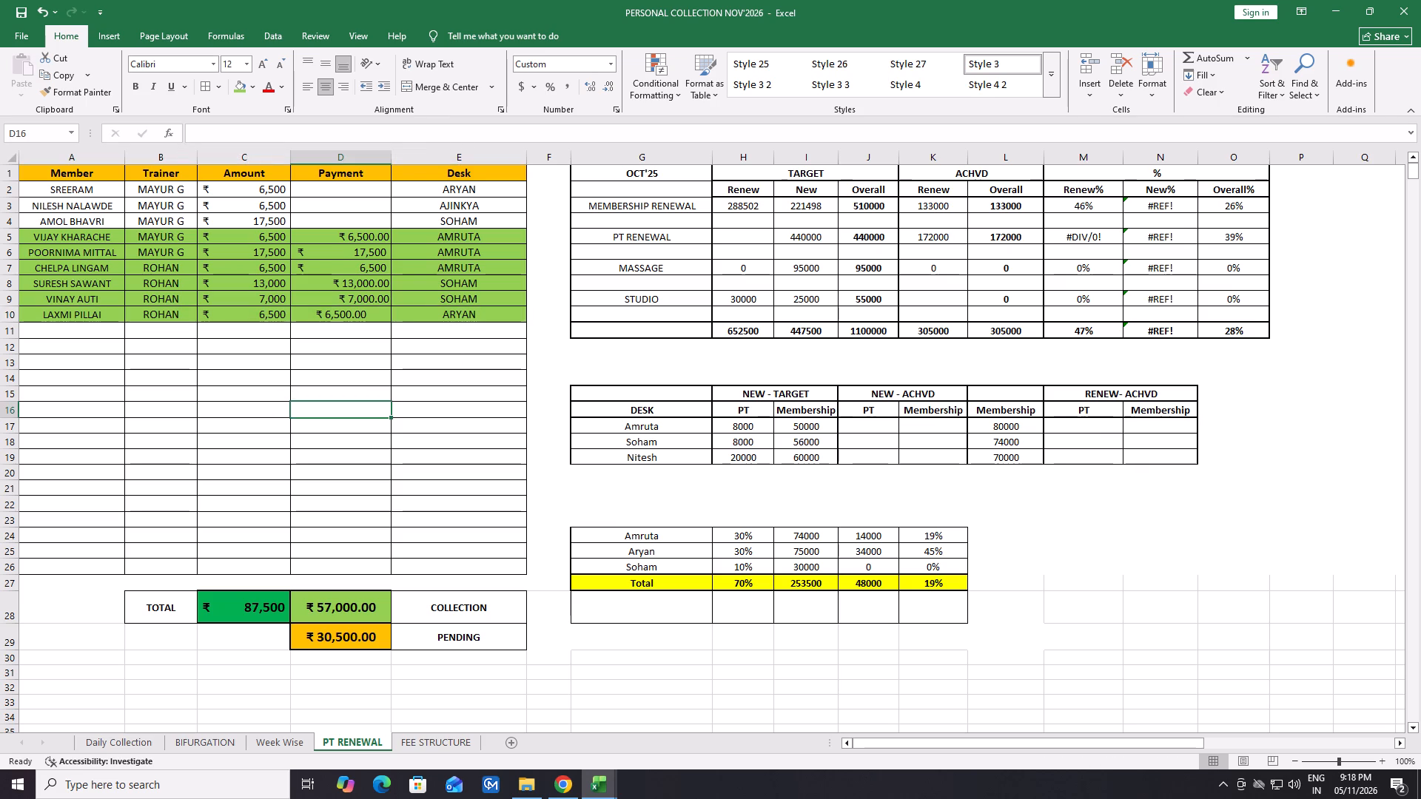
{"action": "key", "text": "ctrl+s"}
Right-align the payment amount in the new member's row and save the workbook.
{"action": "left_click", "coordinate": [344, 316]}
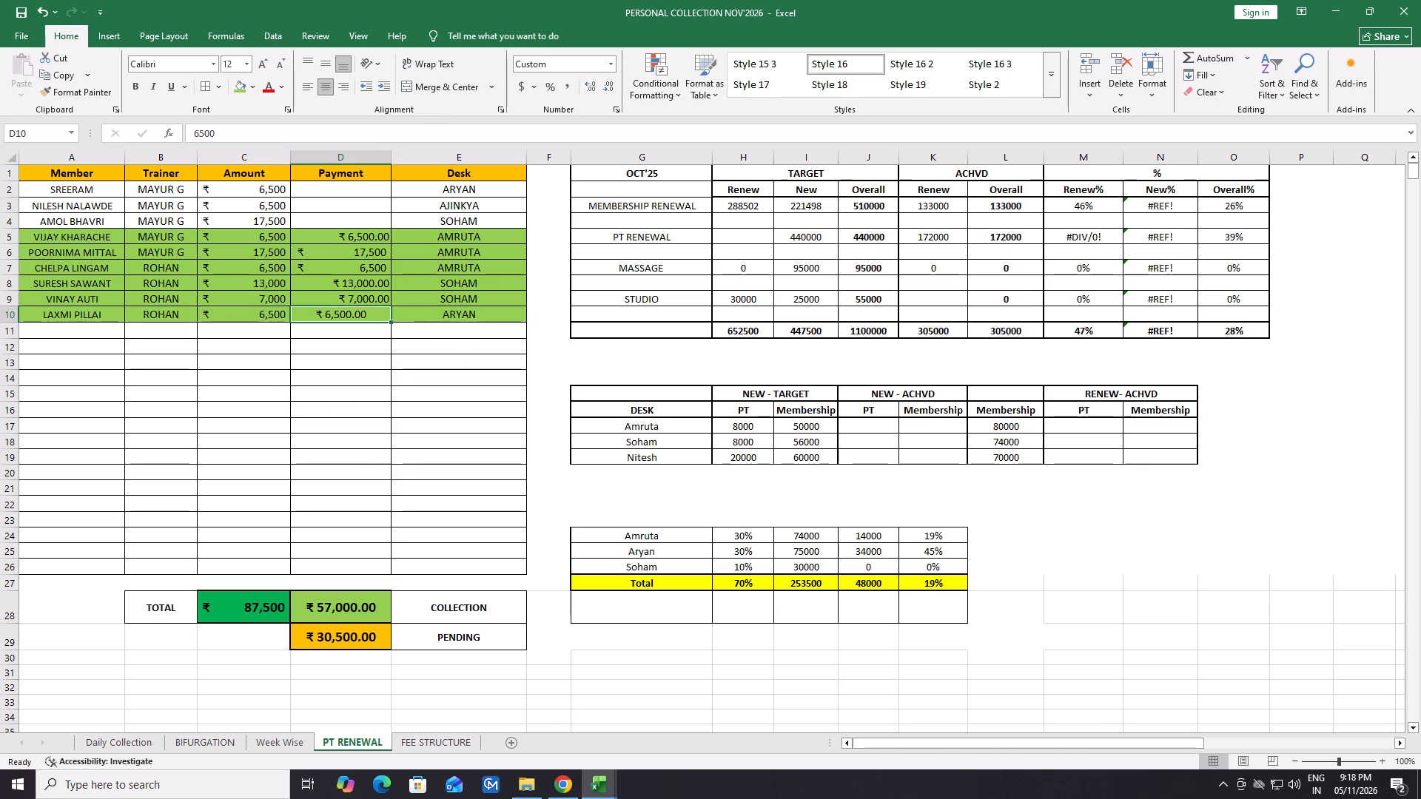
{"action": "left_click", "coordinate": [343, 87]}
{"action": "double_click", "coordinate": [422, 383]}
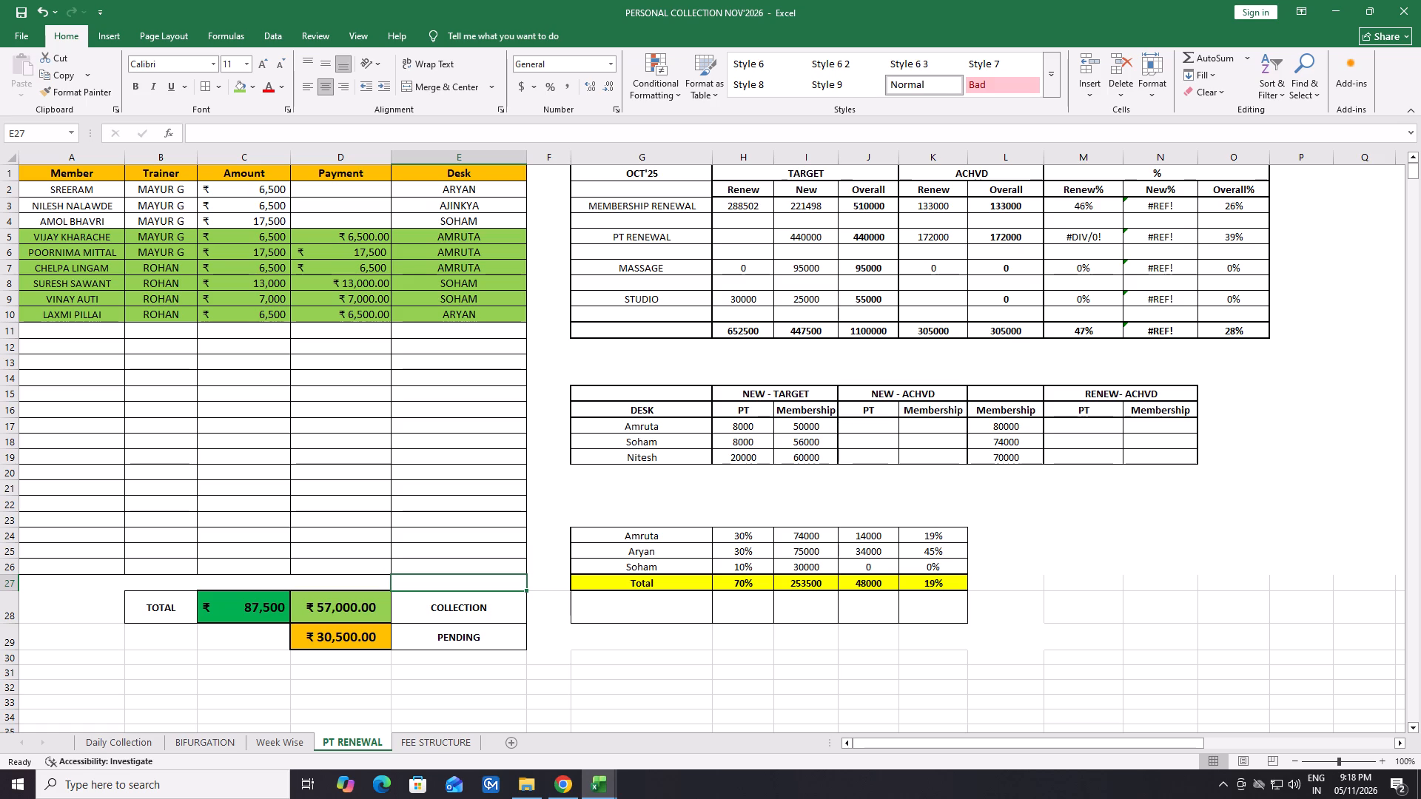
{"action": "left_click", "coordinate": [310, 257]}
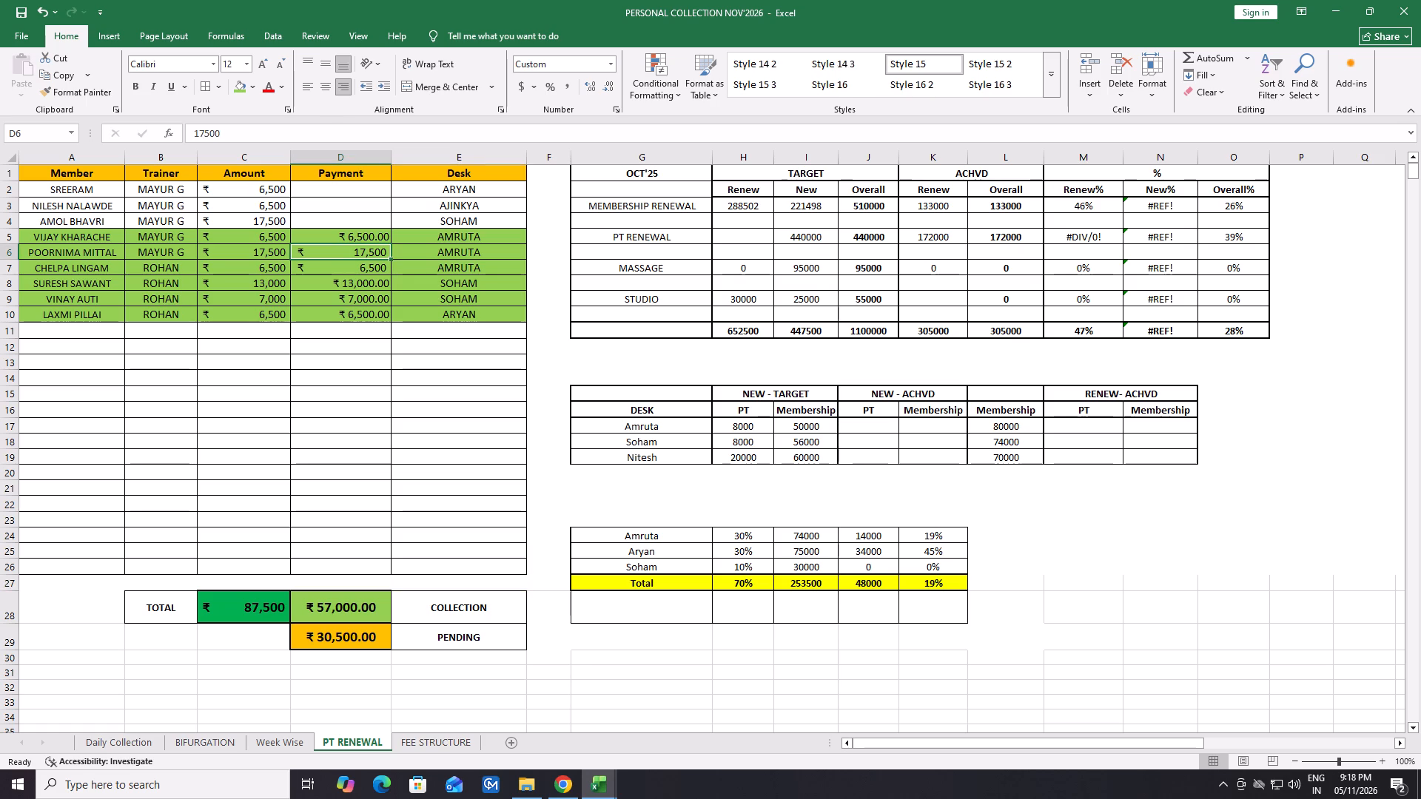
{"action": "left_click", "coordinate": [315, 354]}
{"action": "left_click", "coordinate": [326, 331]}
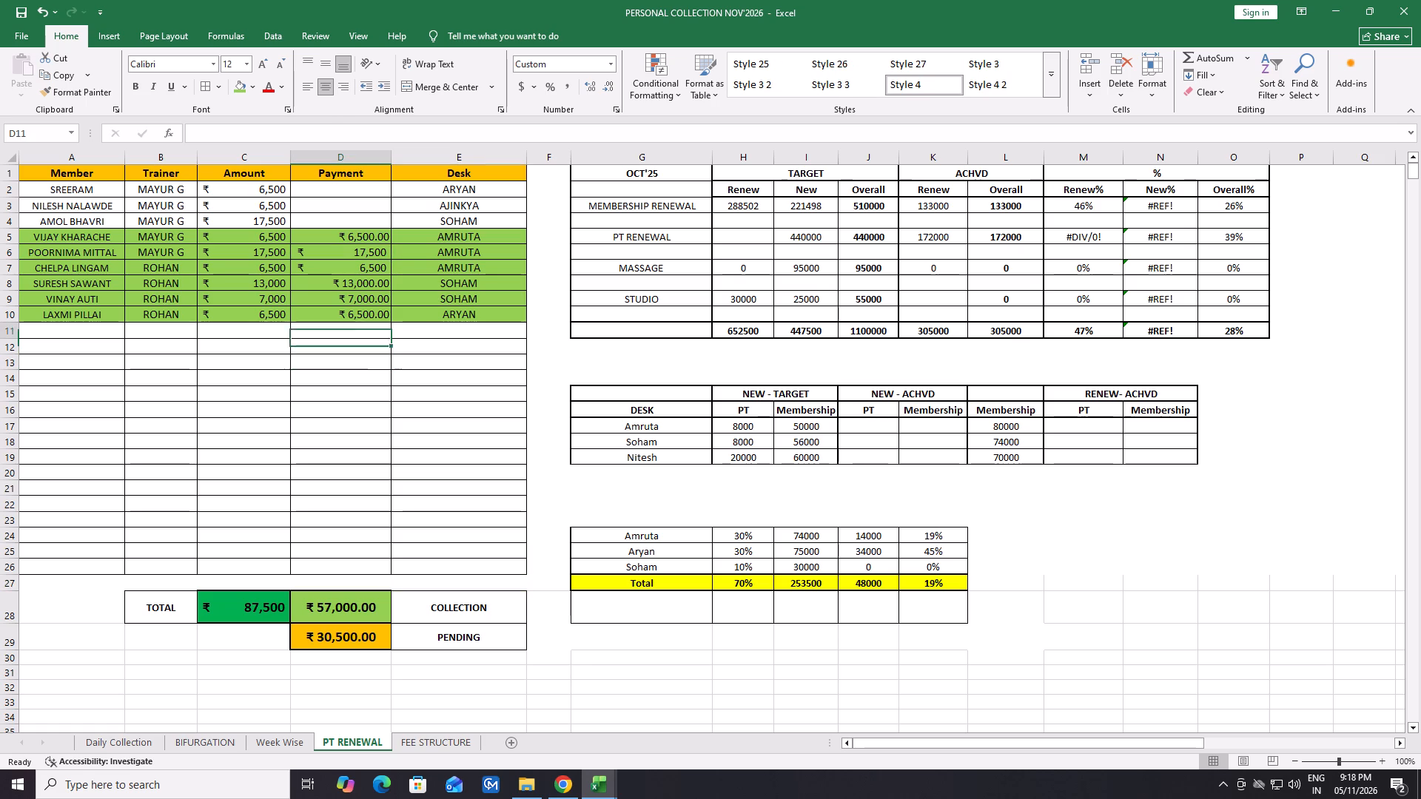
{"action": "left_click", "coordinate": [37, 337]}
{"action": "left_click", "coordinate": [167, 421]}
{"action": "key", "text": "ctrl+s"}
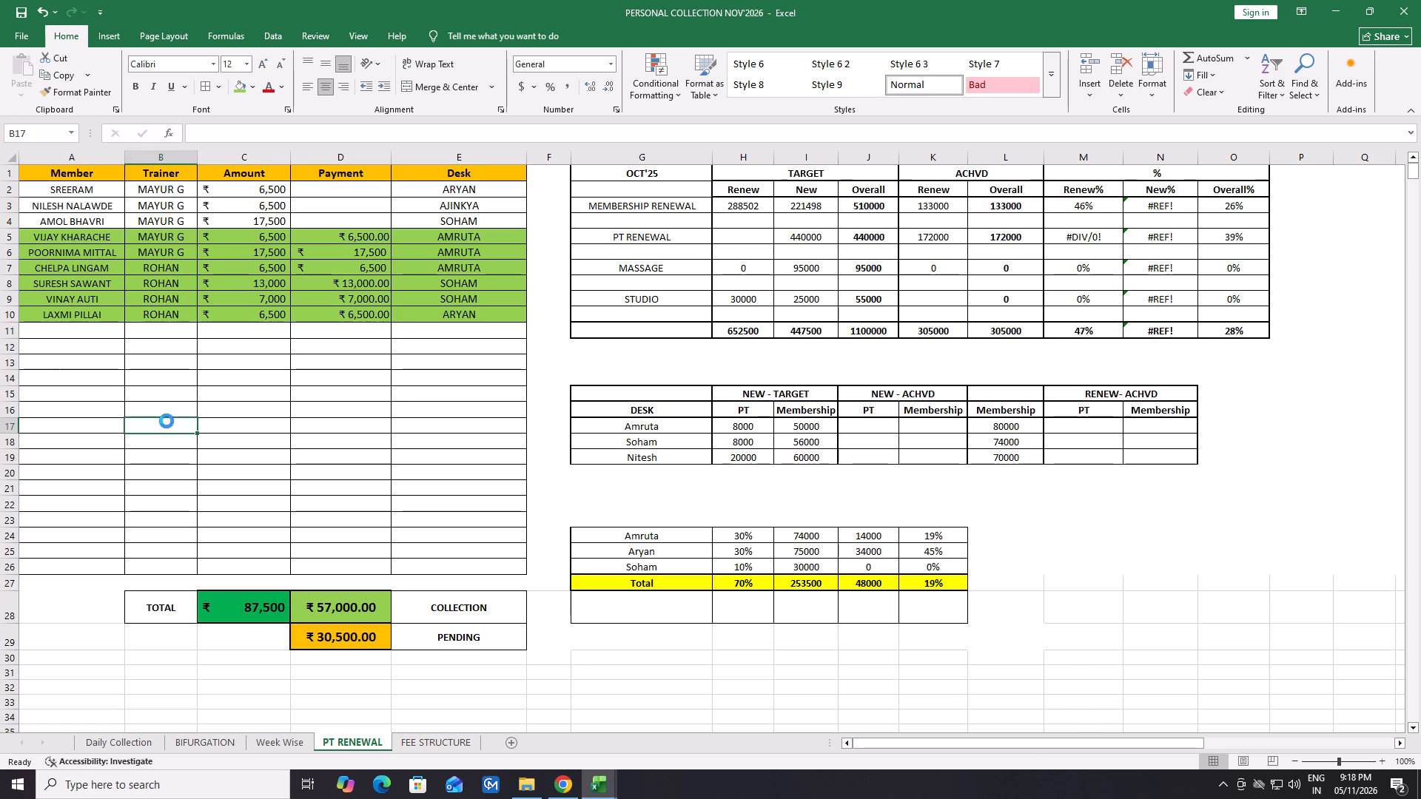
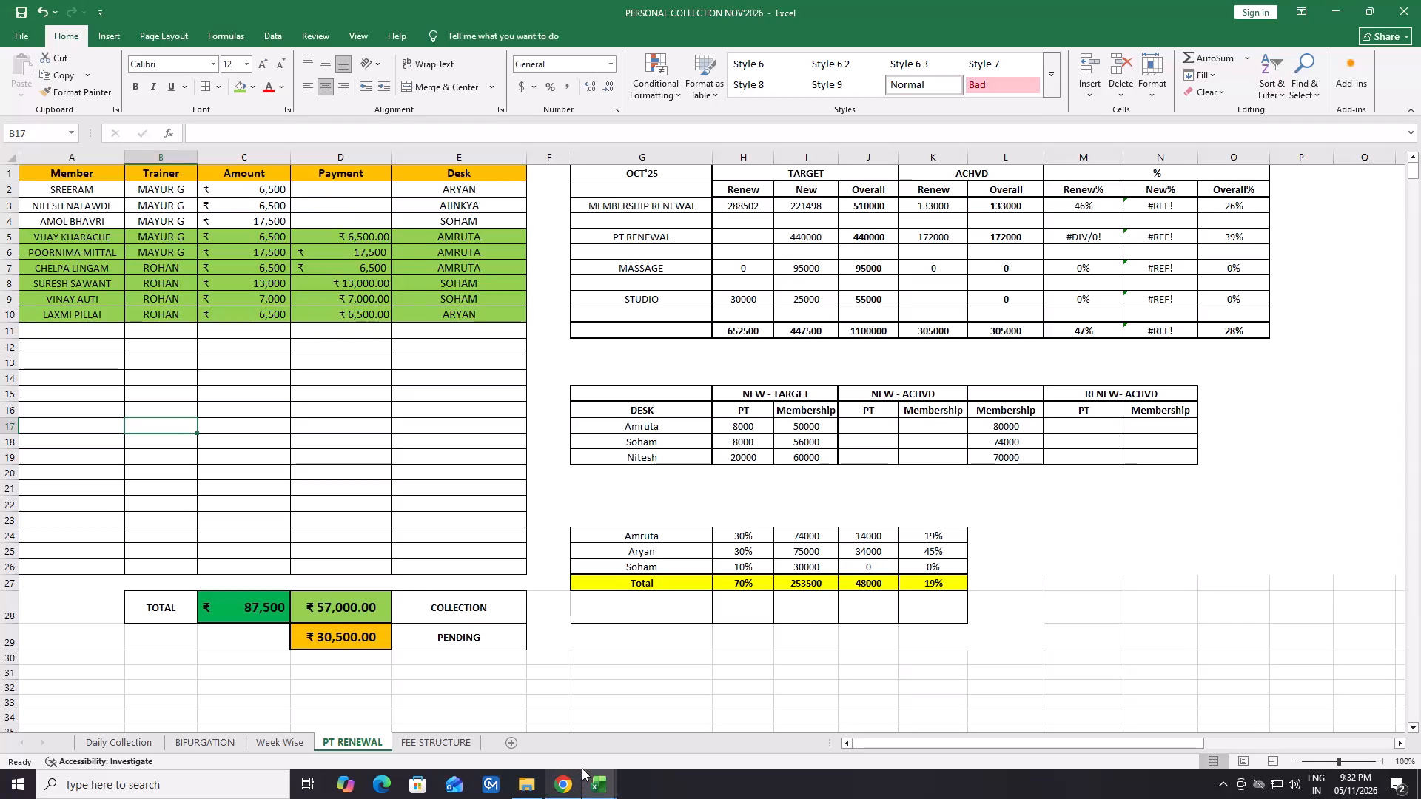
Switch to the PT NOVEMBER 2026 workbook and review its Entry Sheet and the collection figures on its REPORTING SHEET.
{"action": "left_click", "coordinate": [605, 772]}
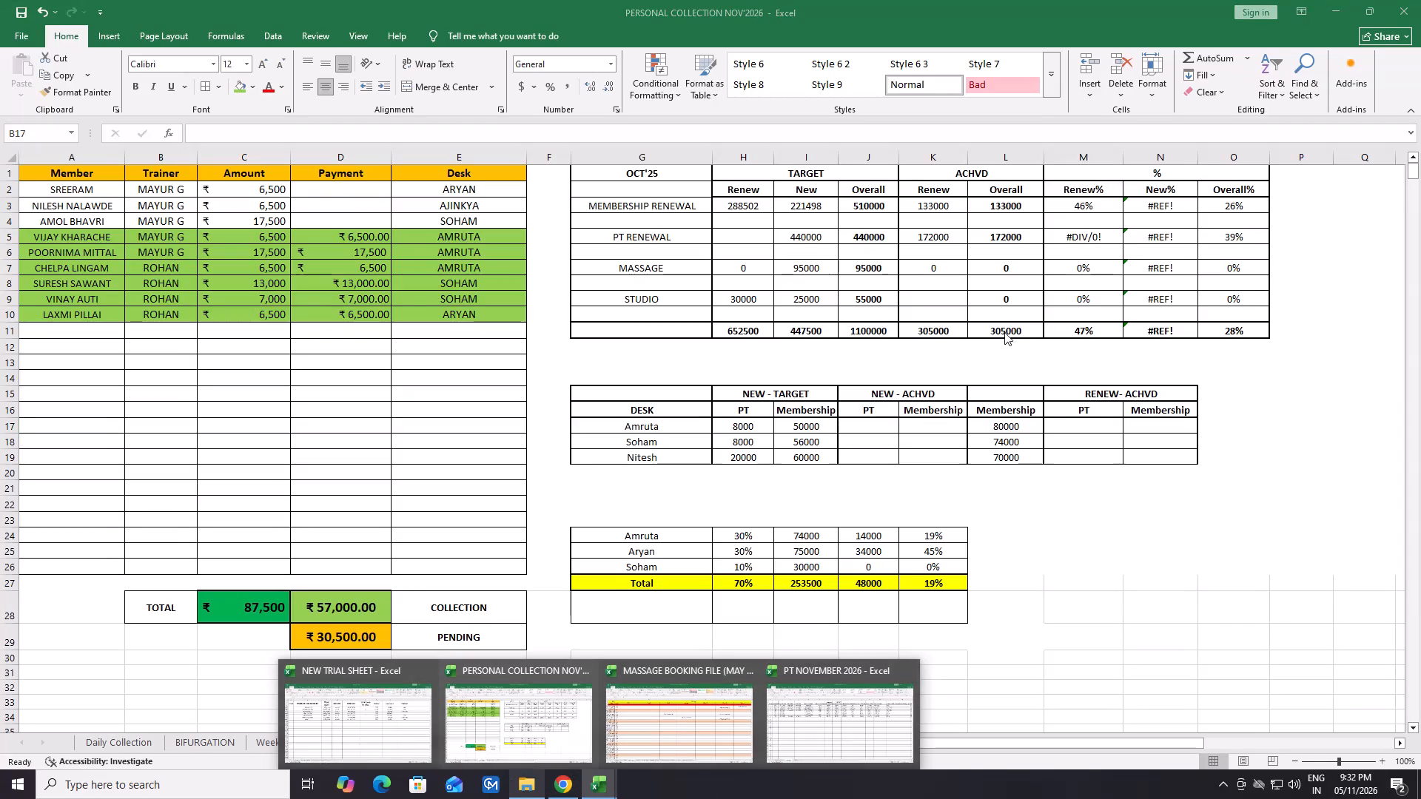
{"action": "left_click", "coordinate": [841, 701]}
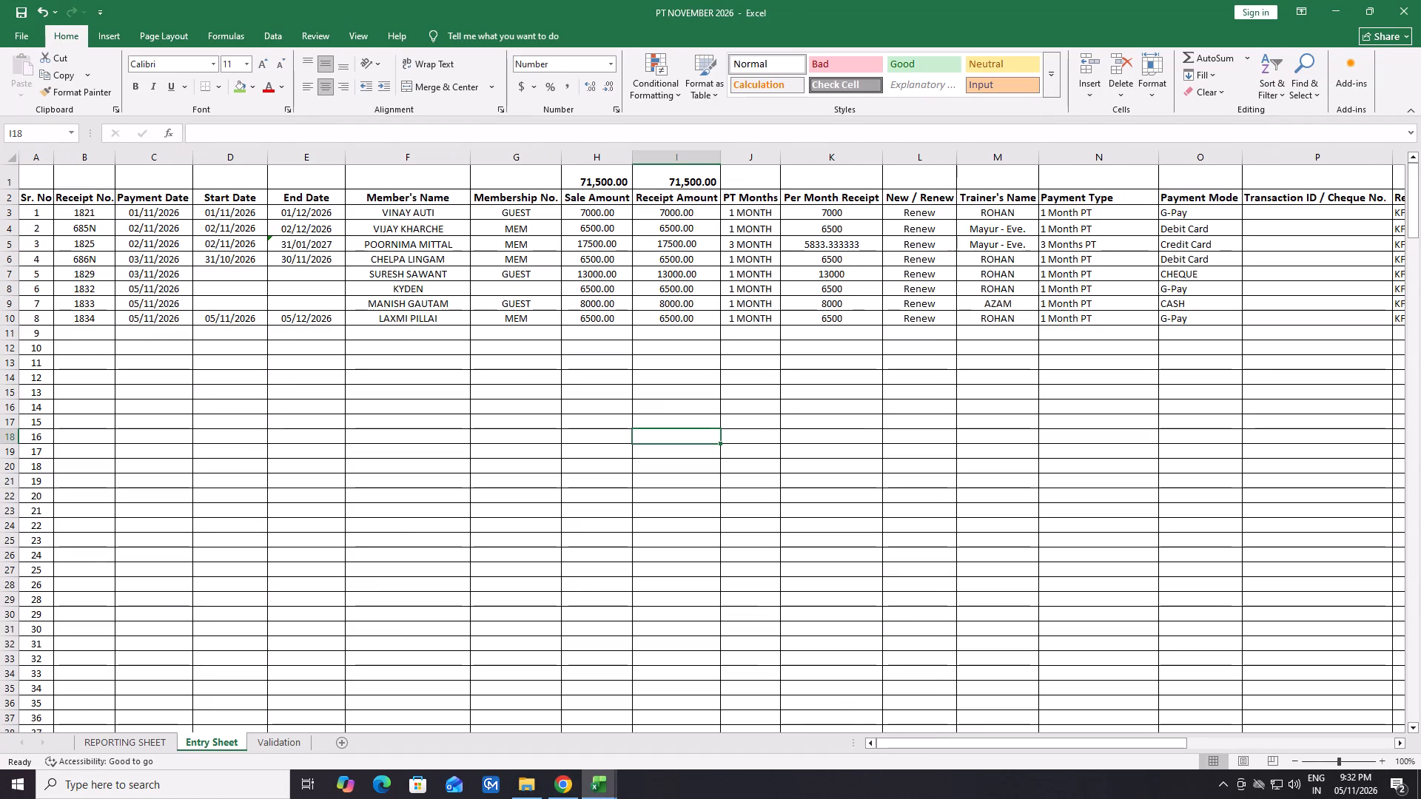
{"action": "double_click", "coordinate": [161, 743]}
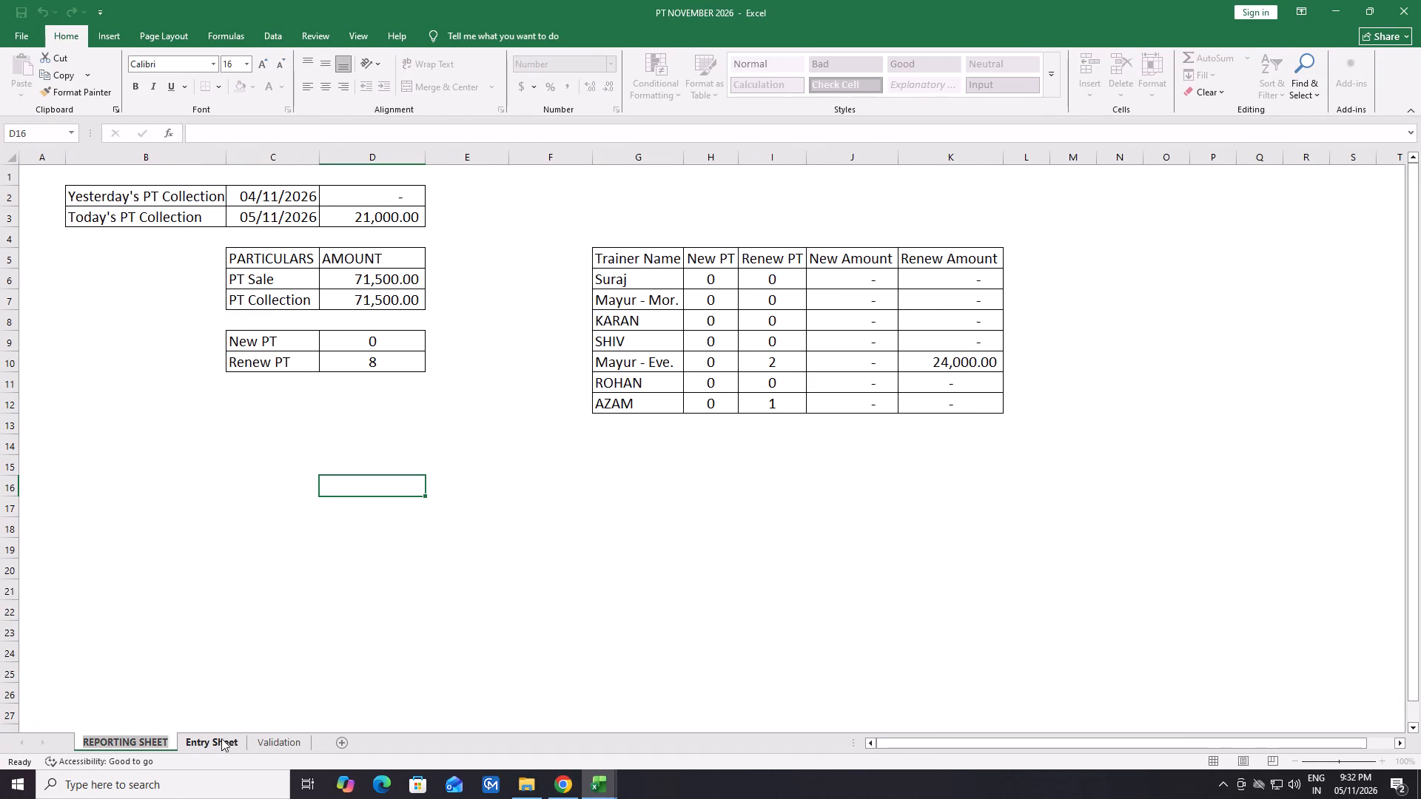
{"action": "left_click", "coordinate": [221, 741]}
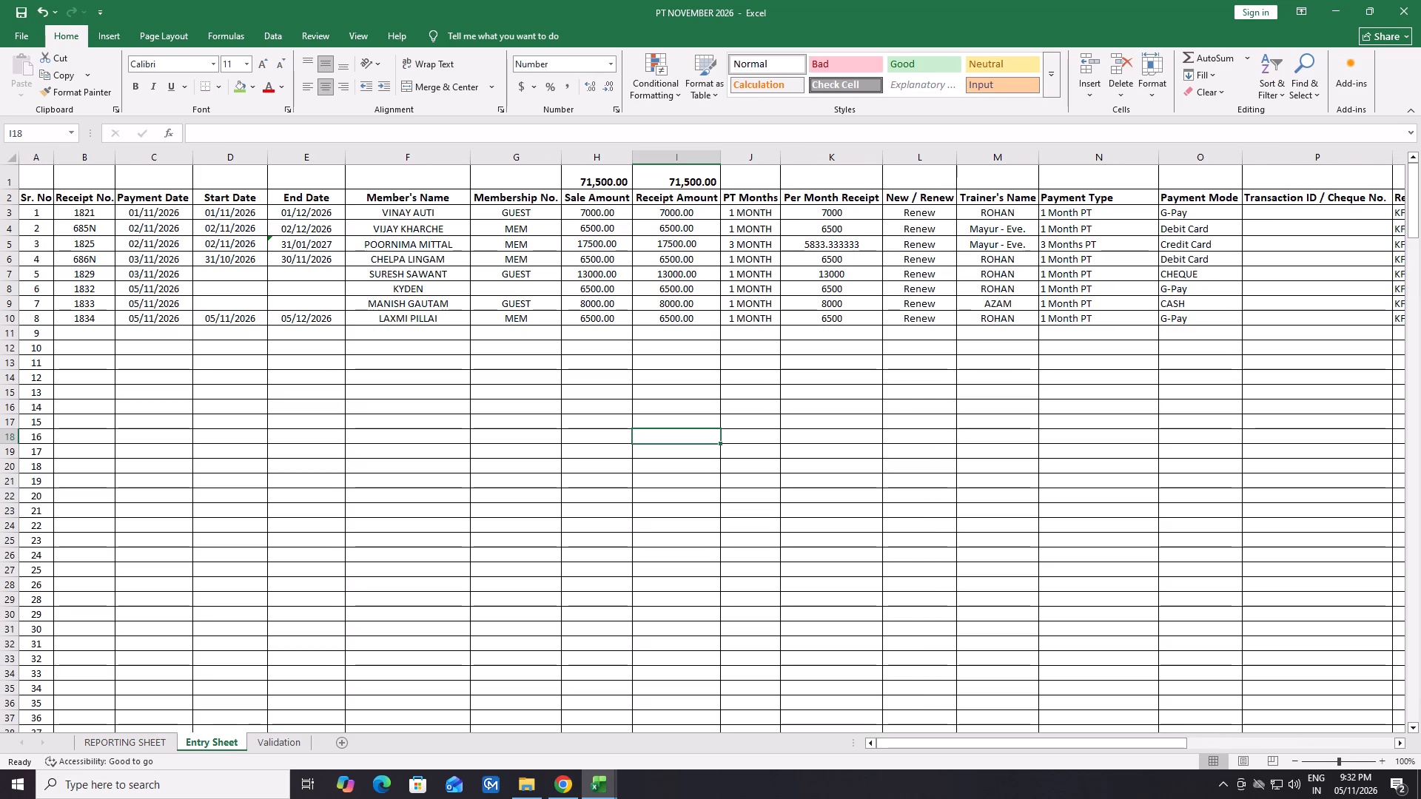
{"action": "left_click", "coordinate": [479, 453]}
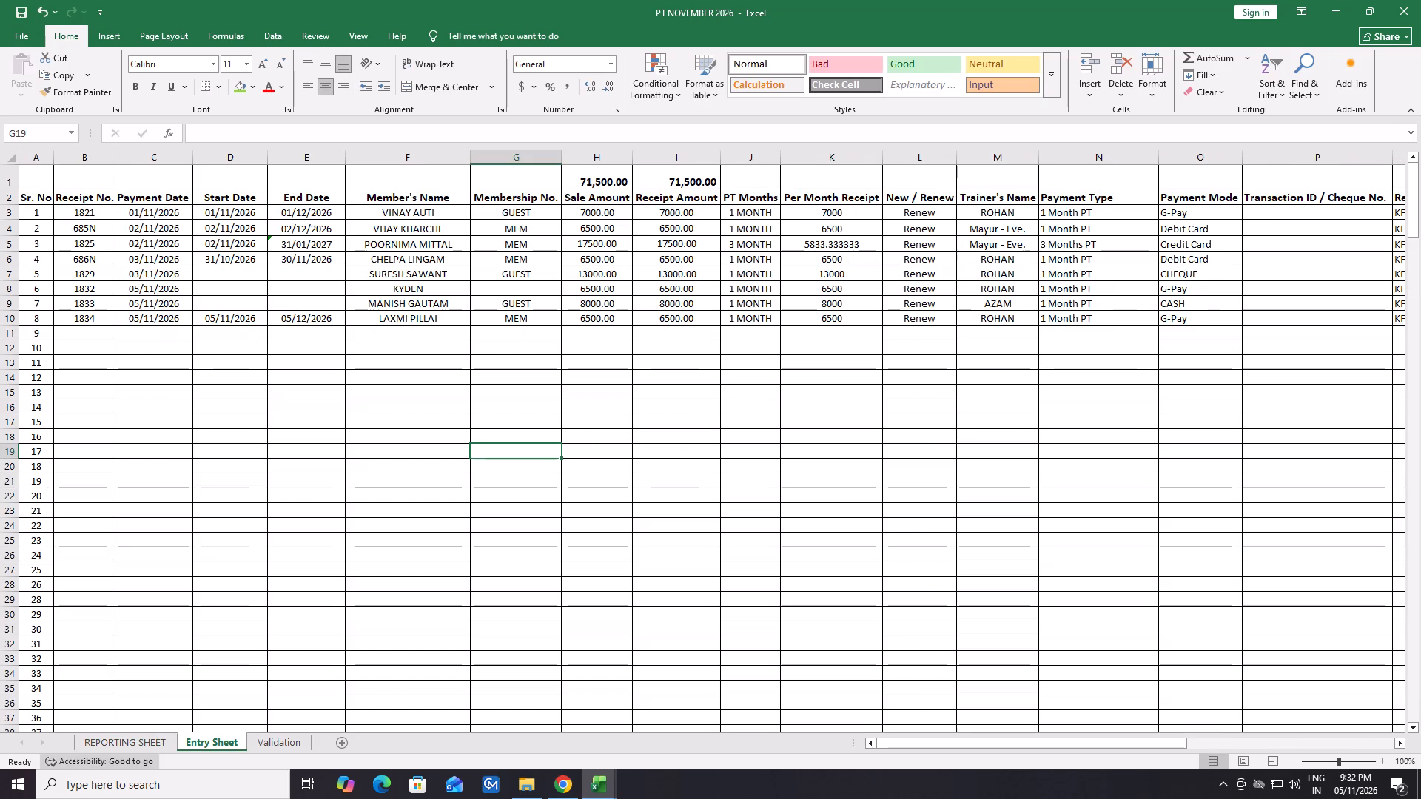
{"action": "left_click", "coordinate": [125, 743]}
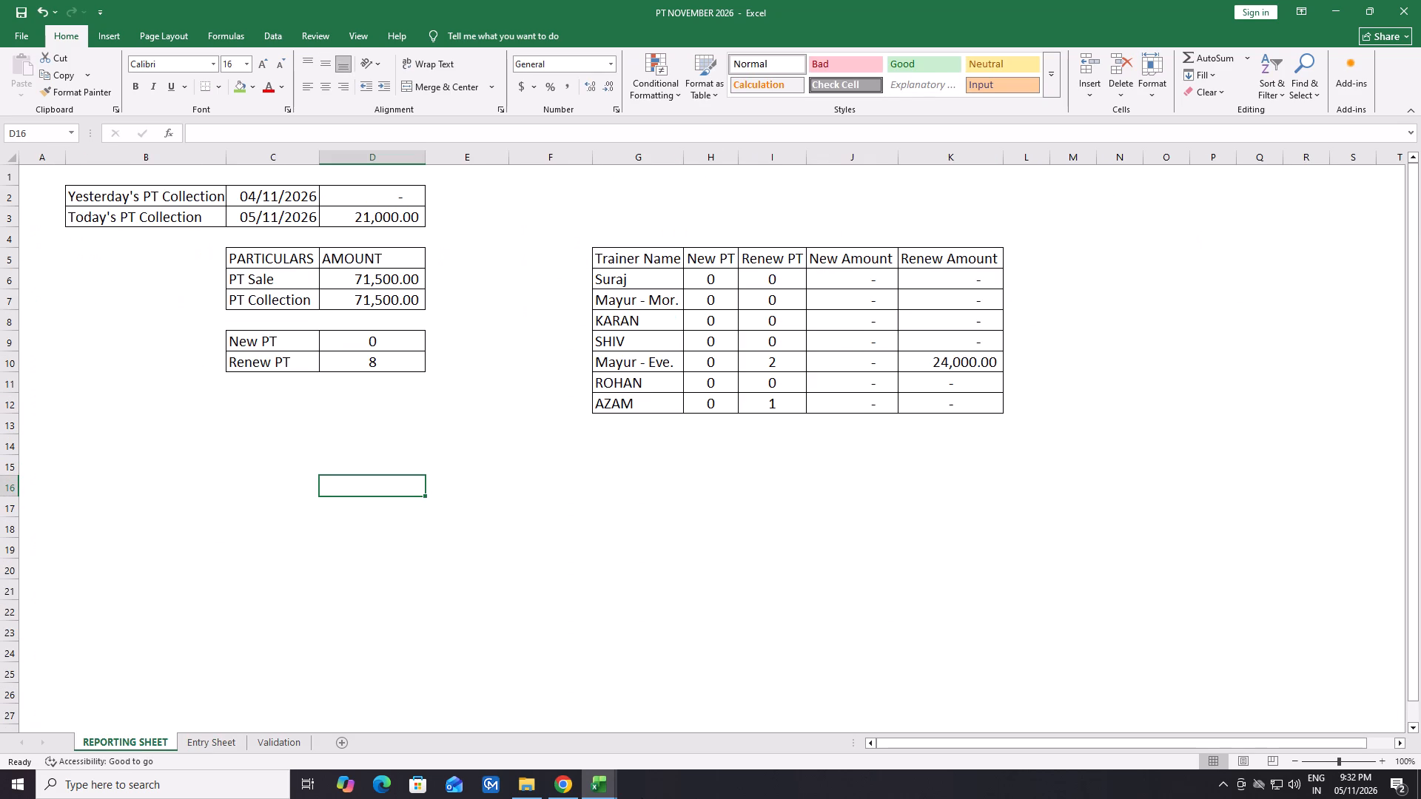
Open the MEMBERSHIP NOVEMBER 2026 workbook from the 11. NOVEMBER 2026 folder and view the collection figures on its REPORTING SHEET.
{"action": "left_click", "coordinate": [613, 789]}
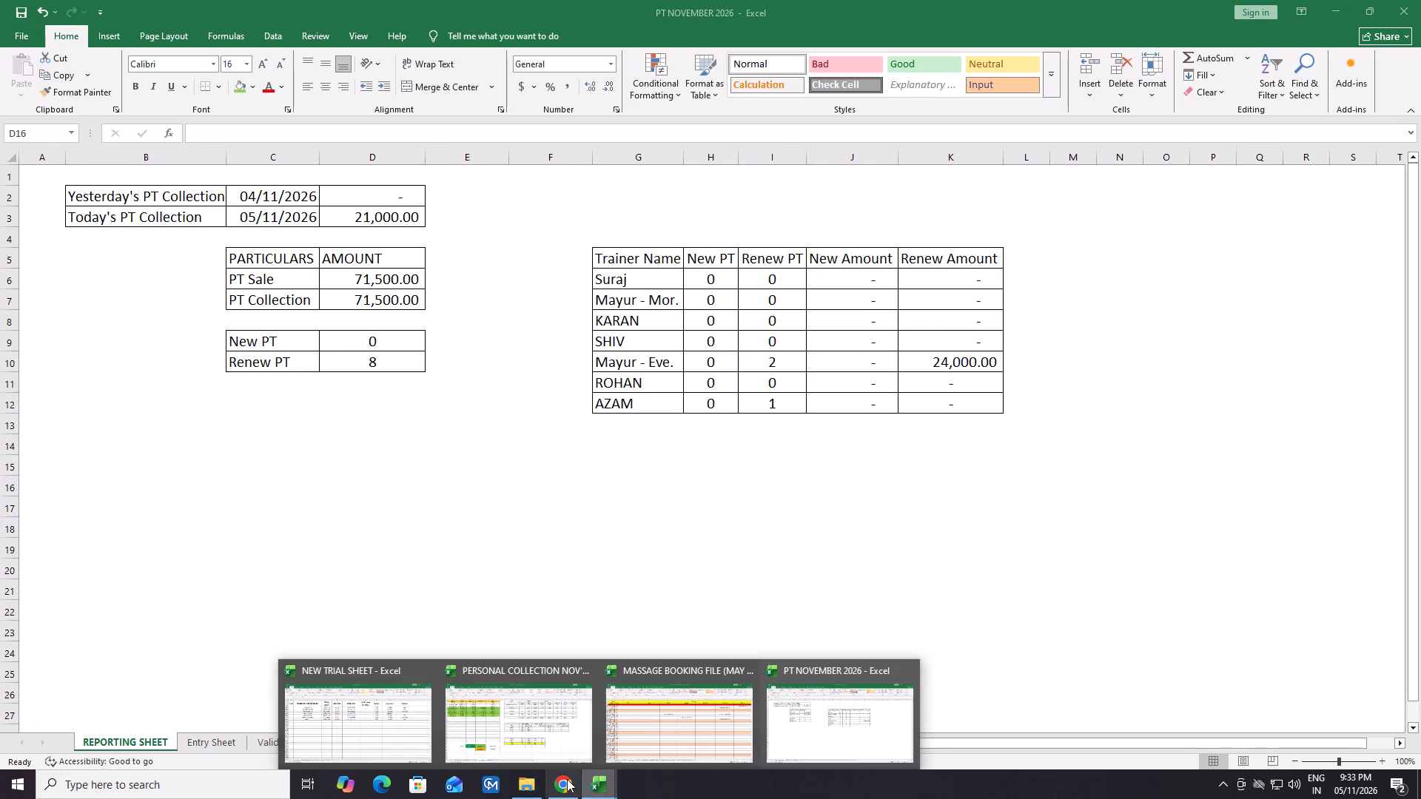
{"action": "left_click", "coordinate": [531, 780]}
{"action": "triple_click", "coordinate": [209, 181]}
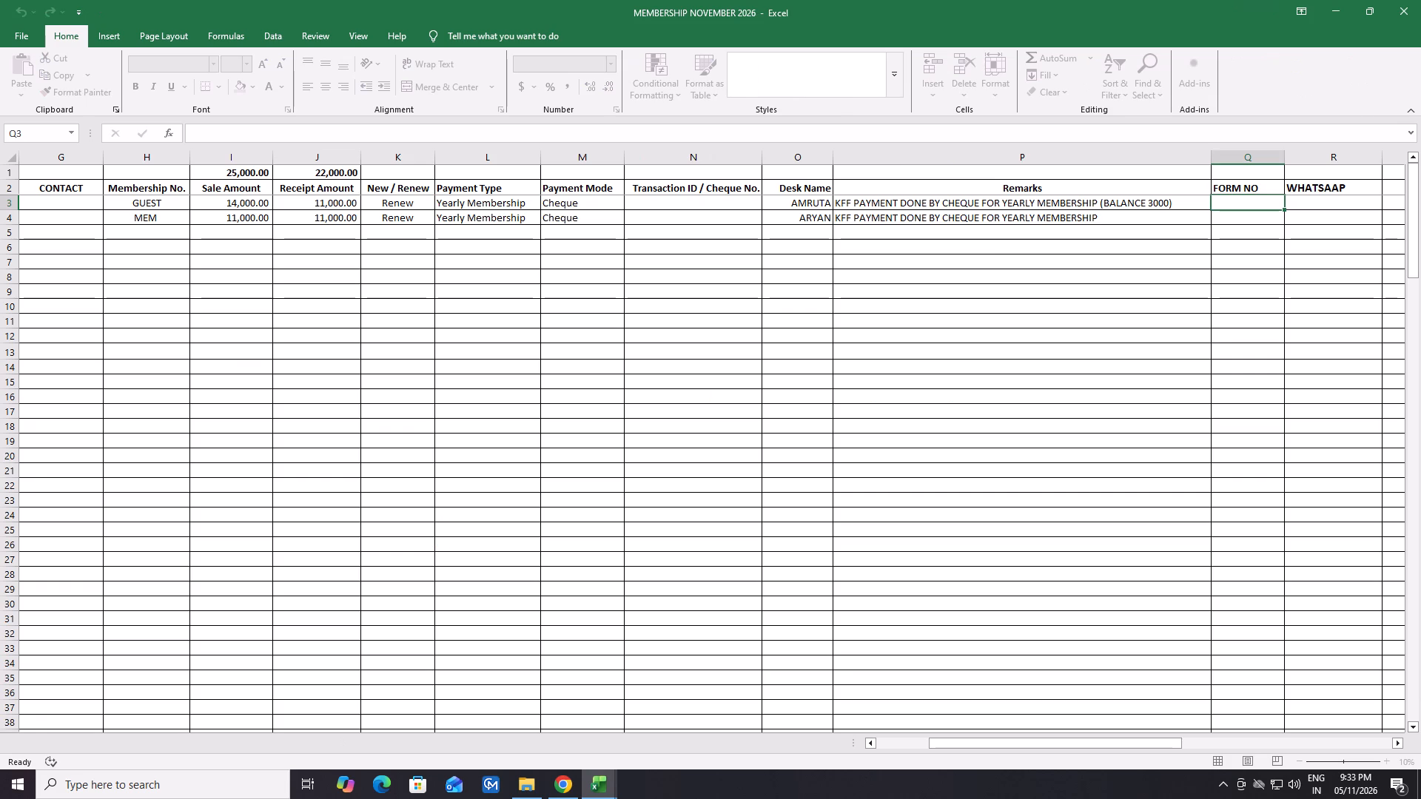
{"action": "left_click", "coordinate": [147, 746]}
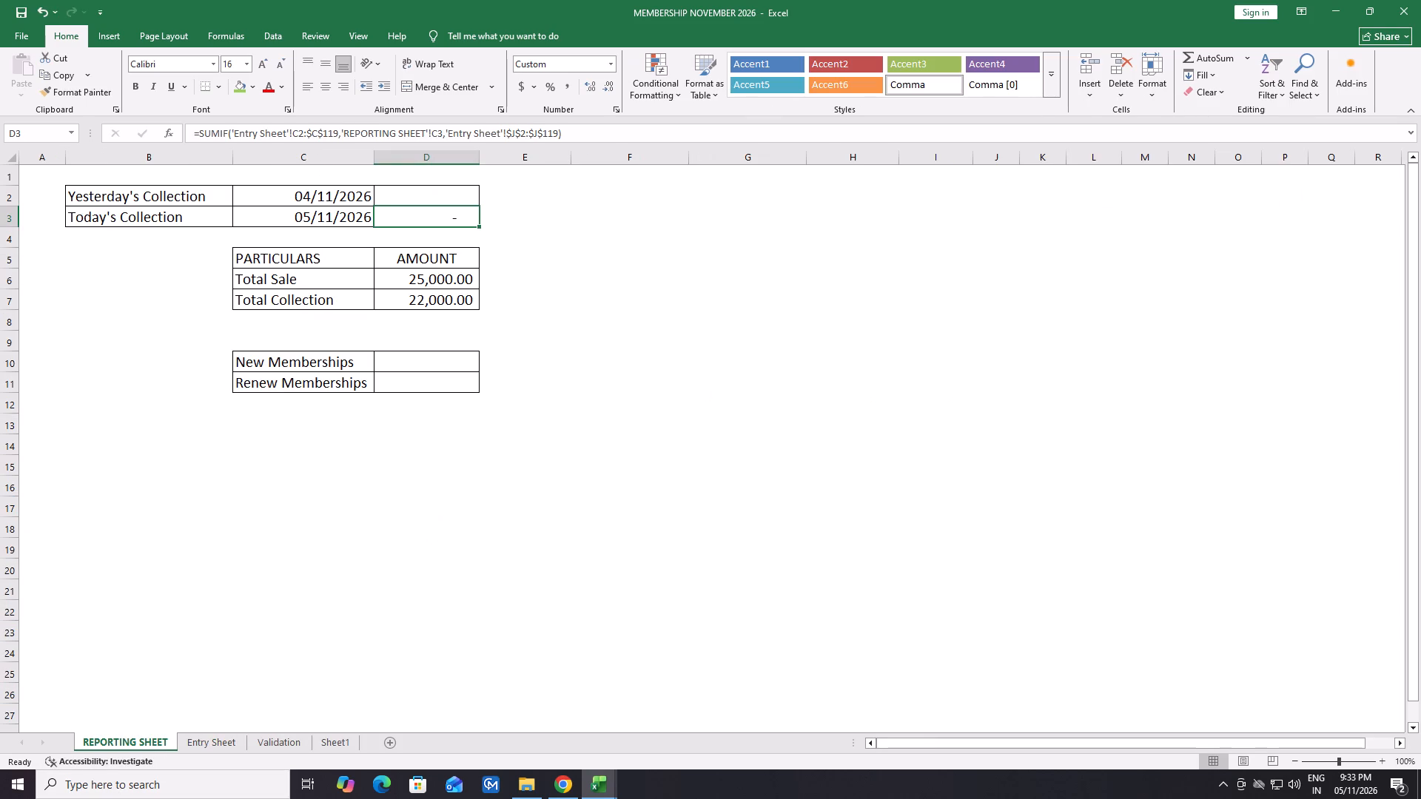
Open the MASSAGE NOVEMBER 2026 workbook from the same folder and view the collection figures on its REPORTING SHEET.
{"action": "left_click", "coordinate": [526, 787]}
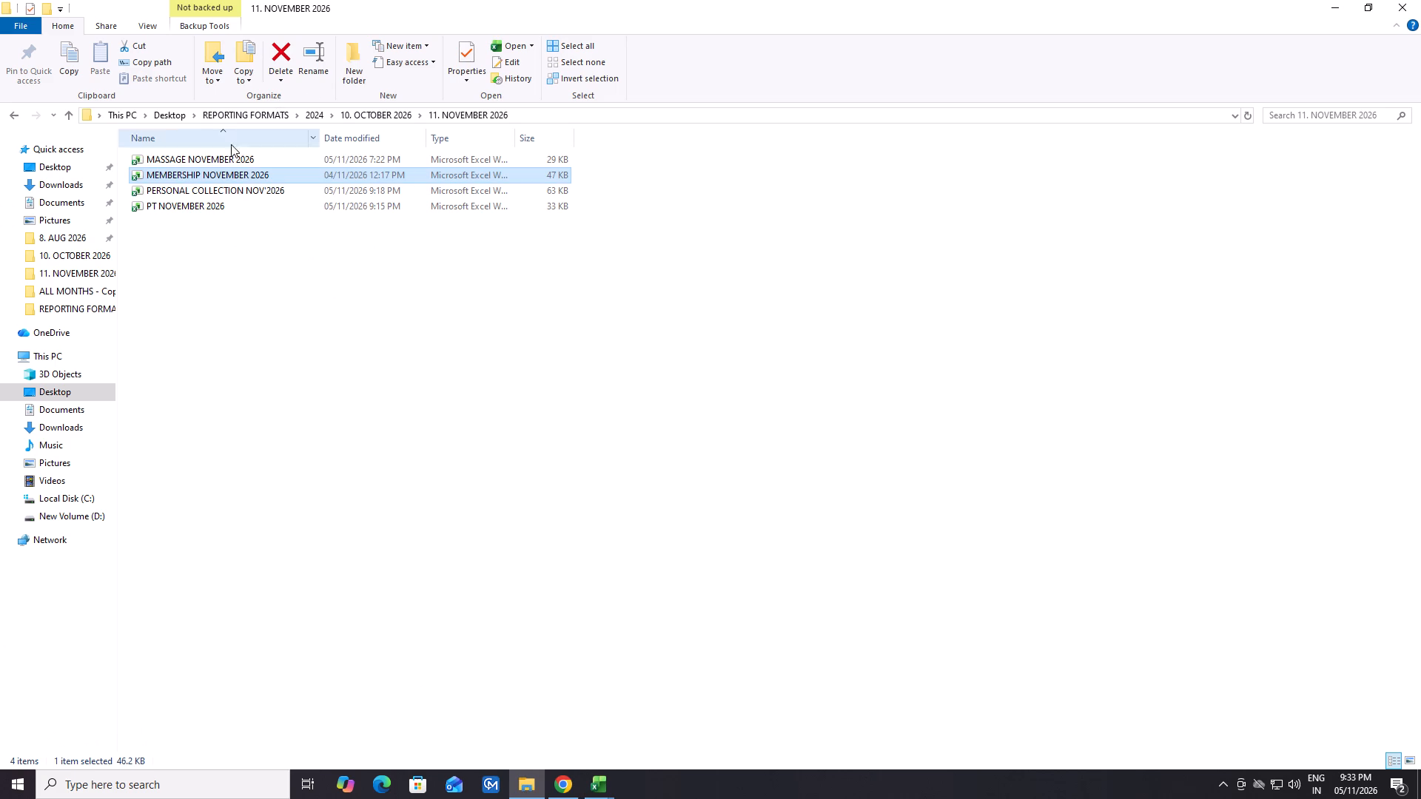
{"action": "double_click", "coordinate": [240, 161]}
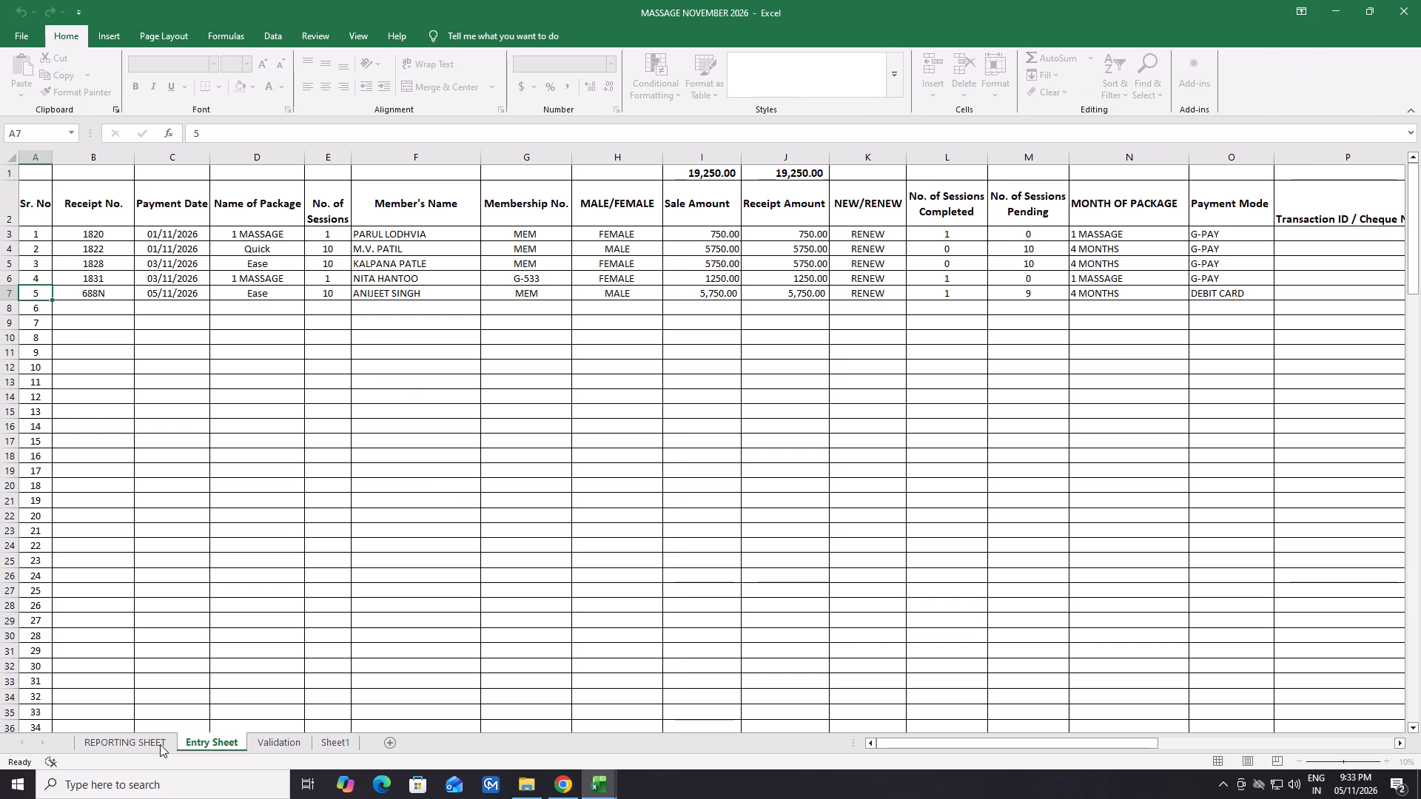
{"action": "left_click", "coordinate": [160, 744]}
{"action": "left_click", "coordinate": [564, 426]}
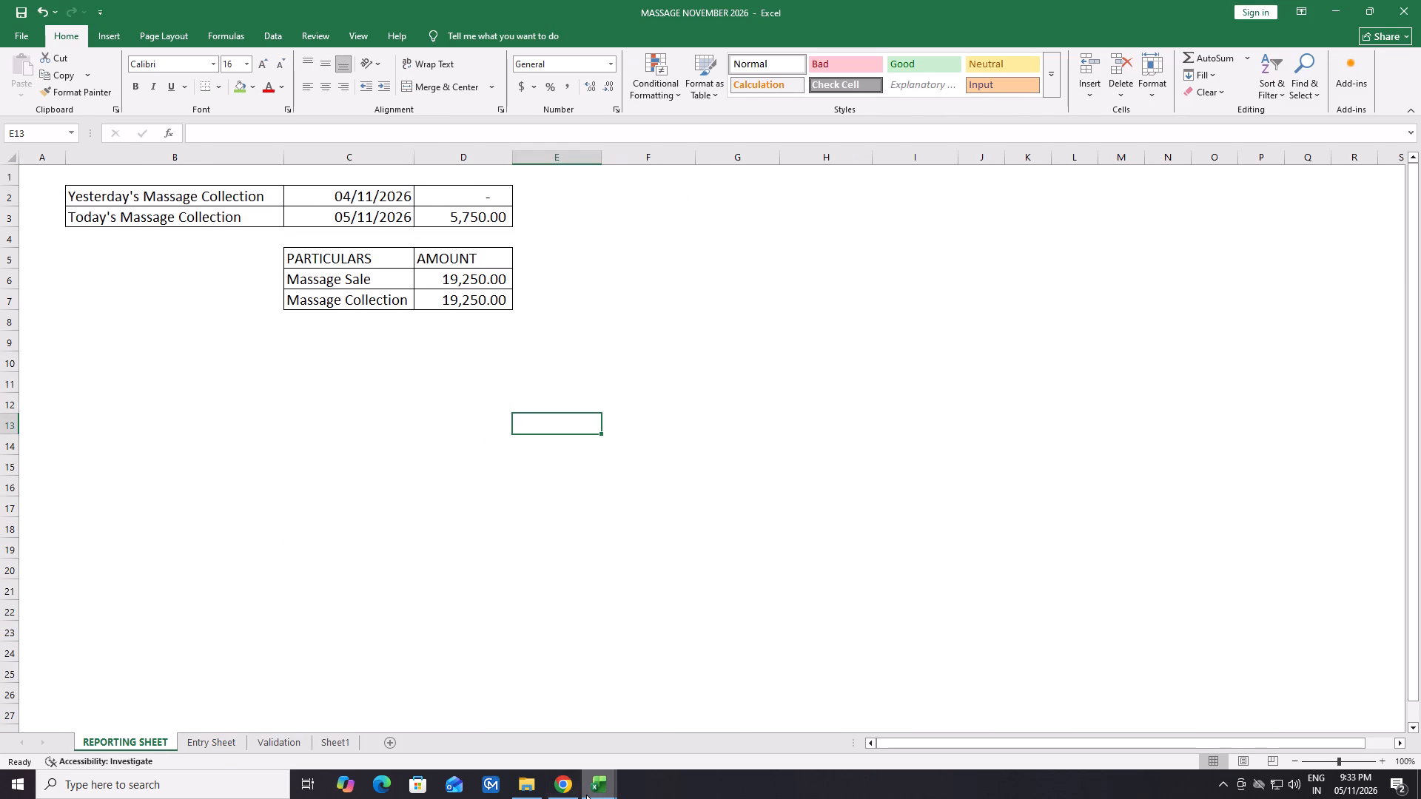
Review the PT NOVEMBER 2026 reporting figures again, followed by those in the MASSAGE NOVEMBER 2026 workbook.
{"action": "left_click", "coordinate": [597, 795]}
{"action": "double_click", "coordinate": [660, 727]}
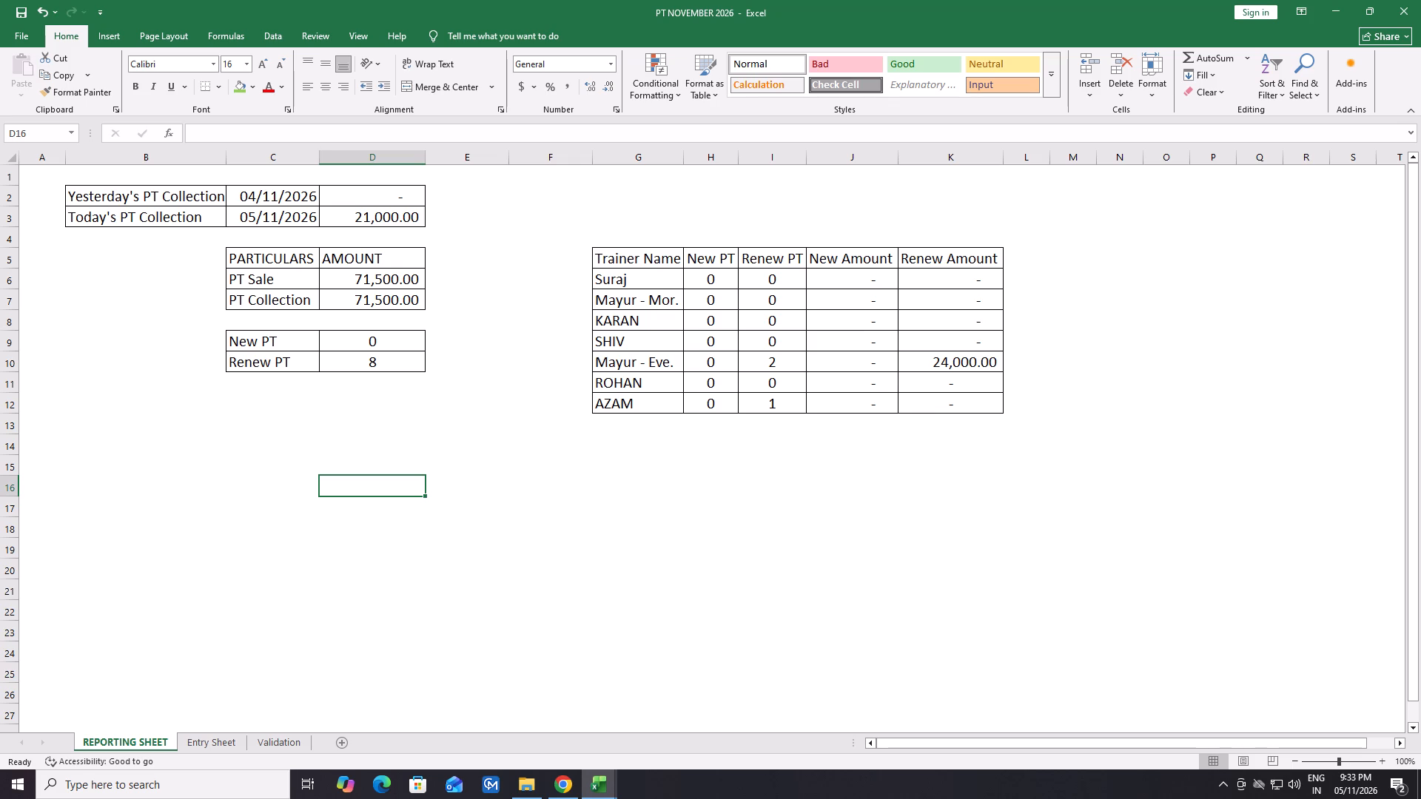
{"action": "left_click", "coordinate": [603, 778]}
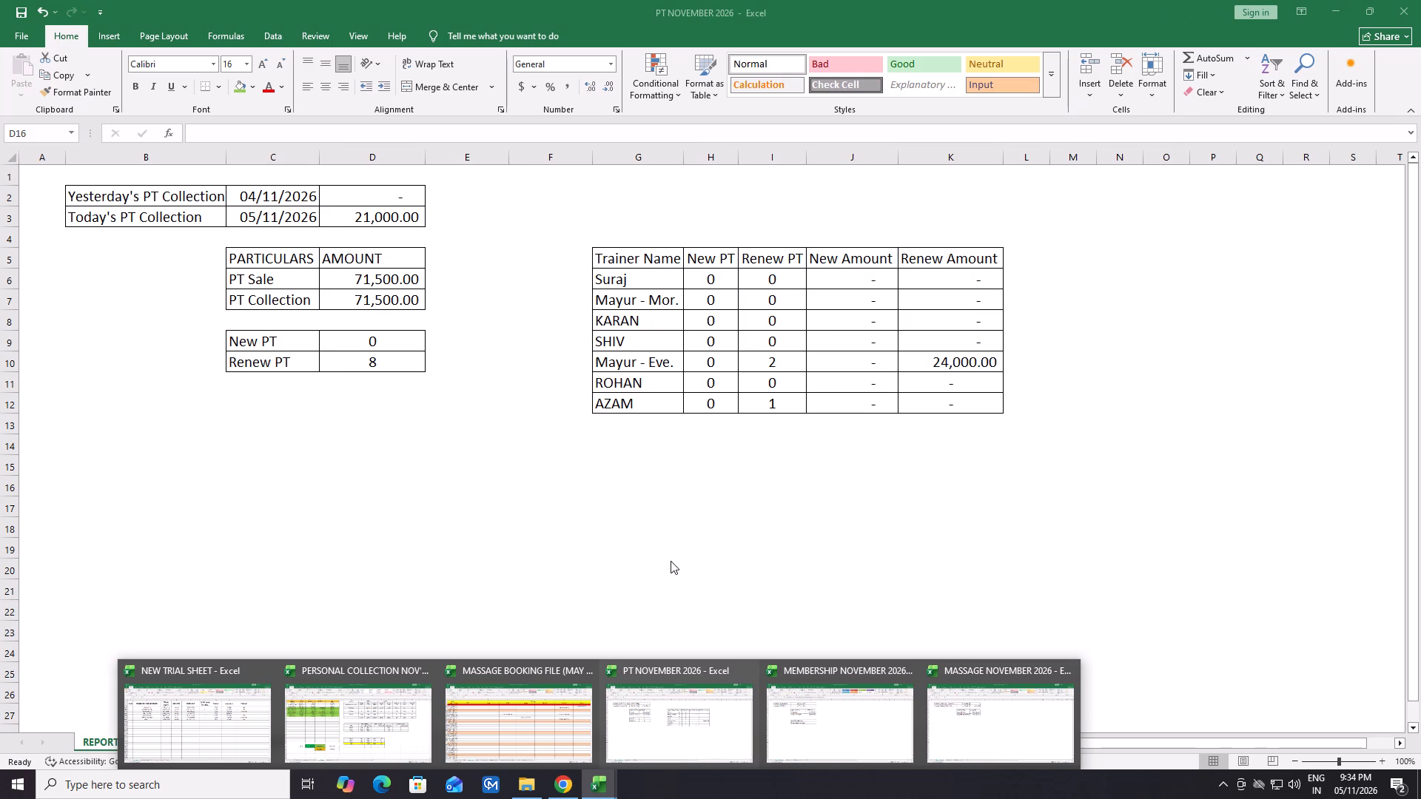
{"action": "left_click", "coordinate": [1006, 699]}
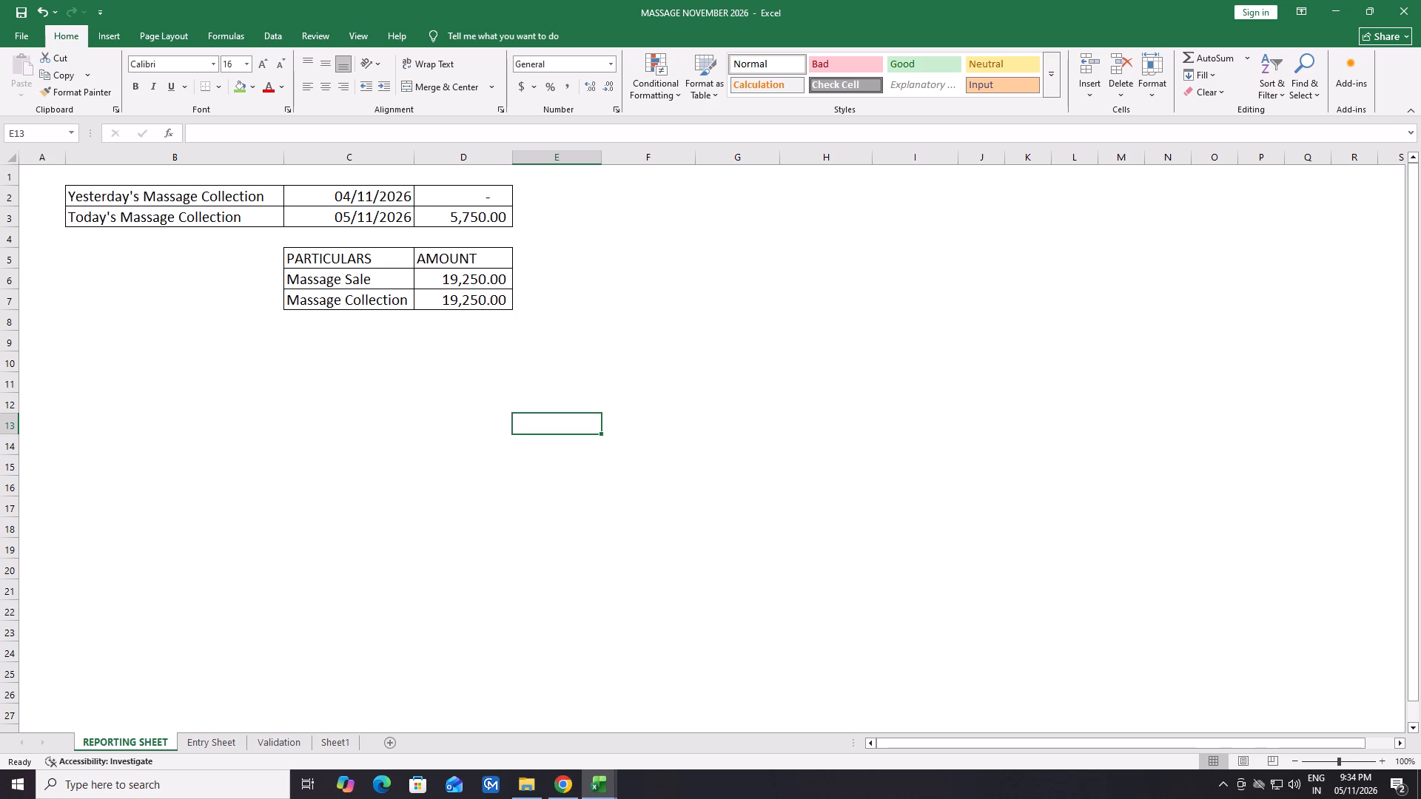
In the personal collection workbook, inspect the 05/11/2026 total and its formula on the Daily Collection sheet, undoing the accidental re-entry.
{"action": "left_click", "coordinate": [609, 782]}
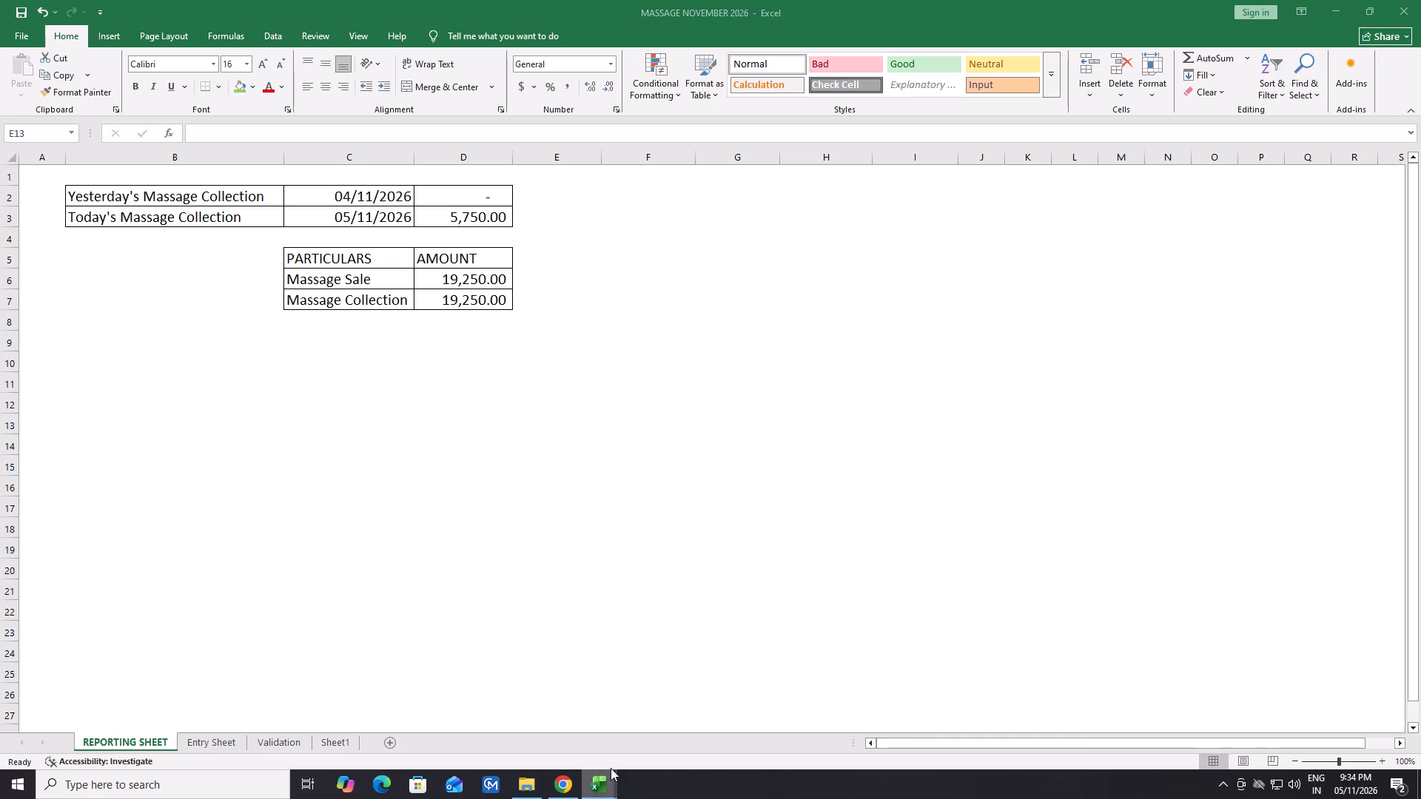
{"action": "double_click", "coordinate": [344, 723]}
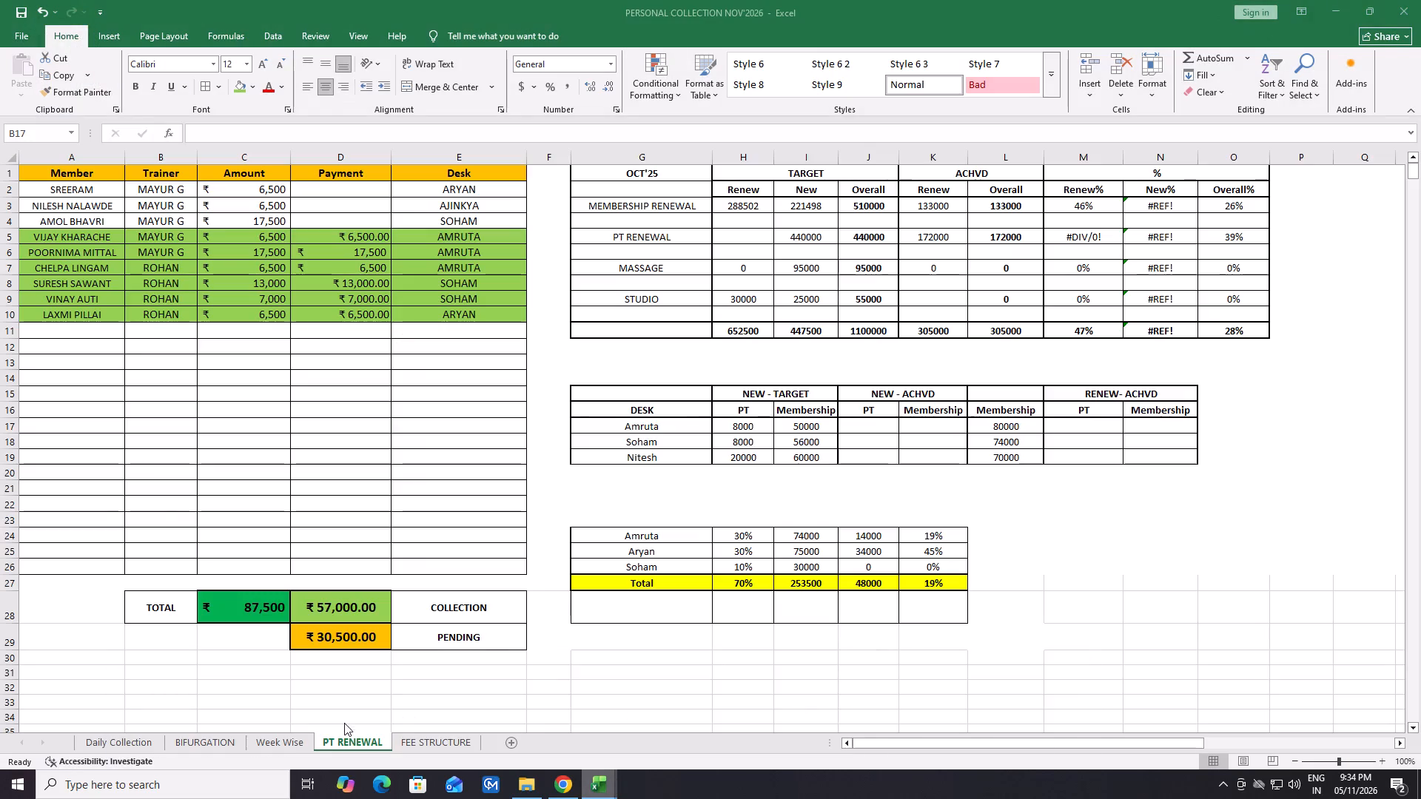
{"action": "left_click", "coordinate": [103, 741]}
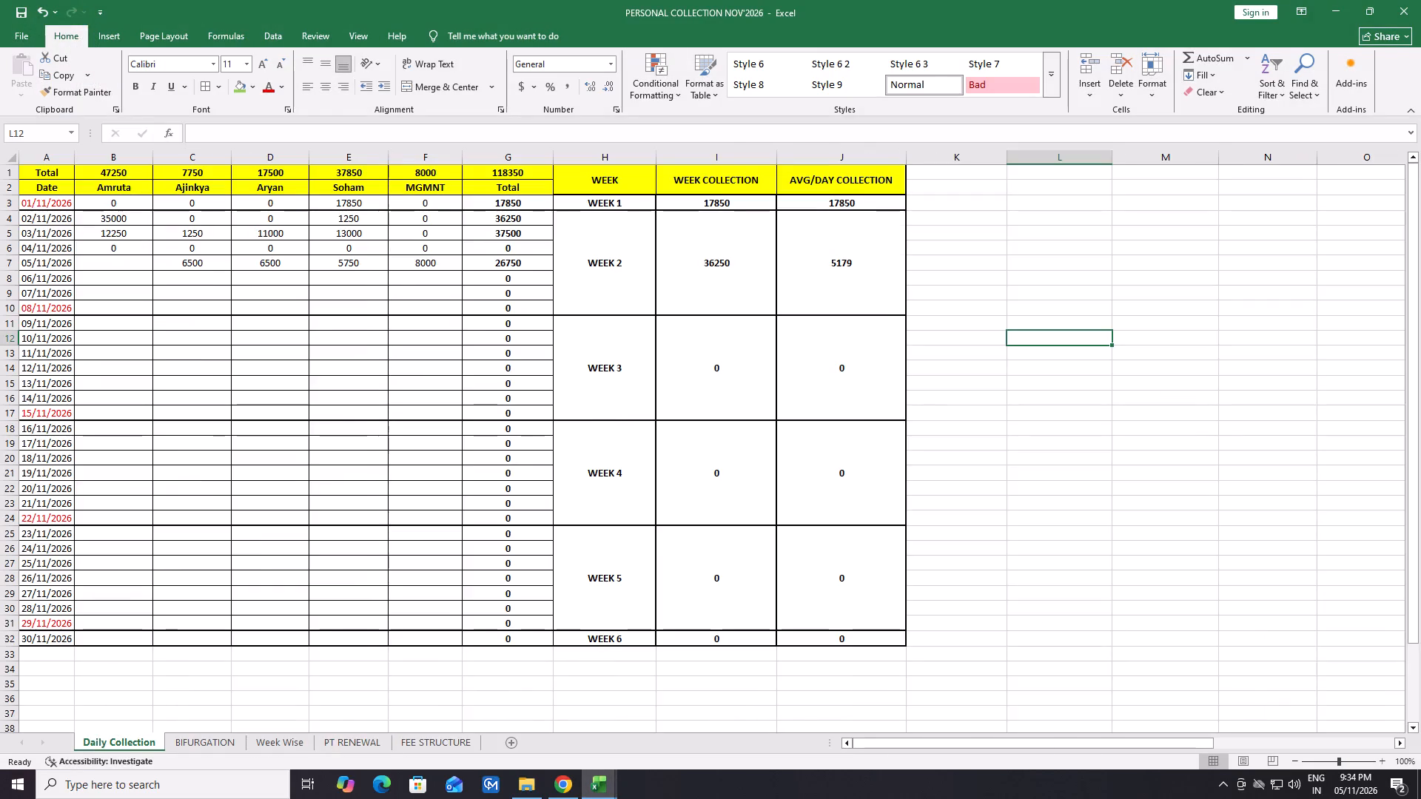
{"action": "double_click", "coordinate": [516, 260]}
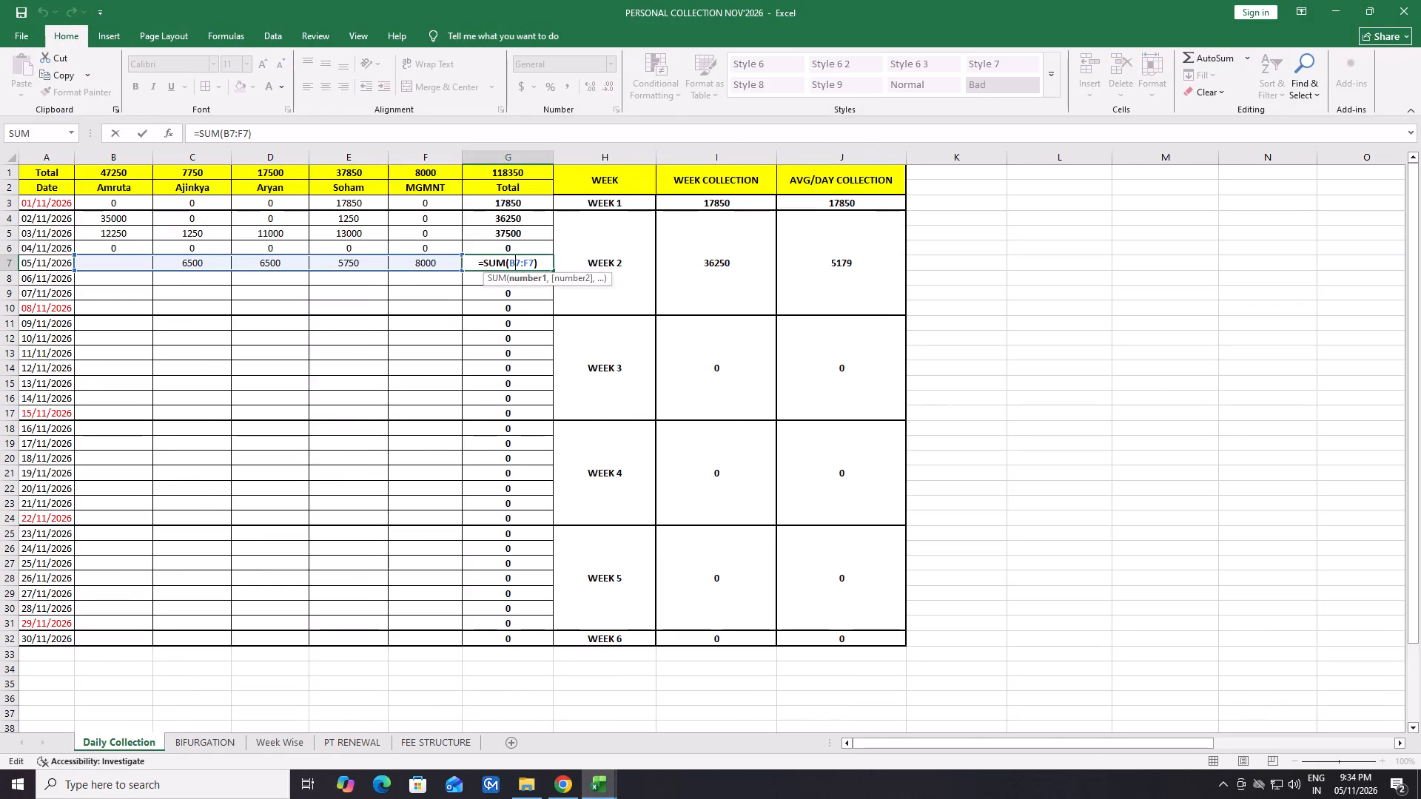
{"action": "key", "text": "Return"}
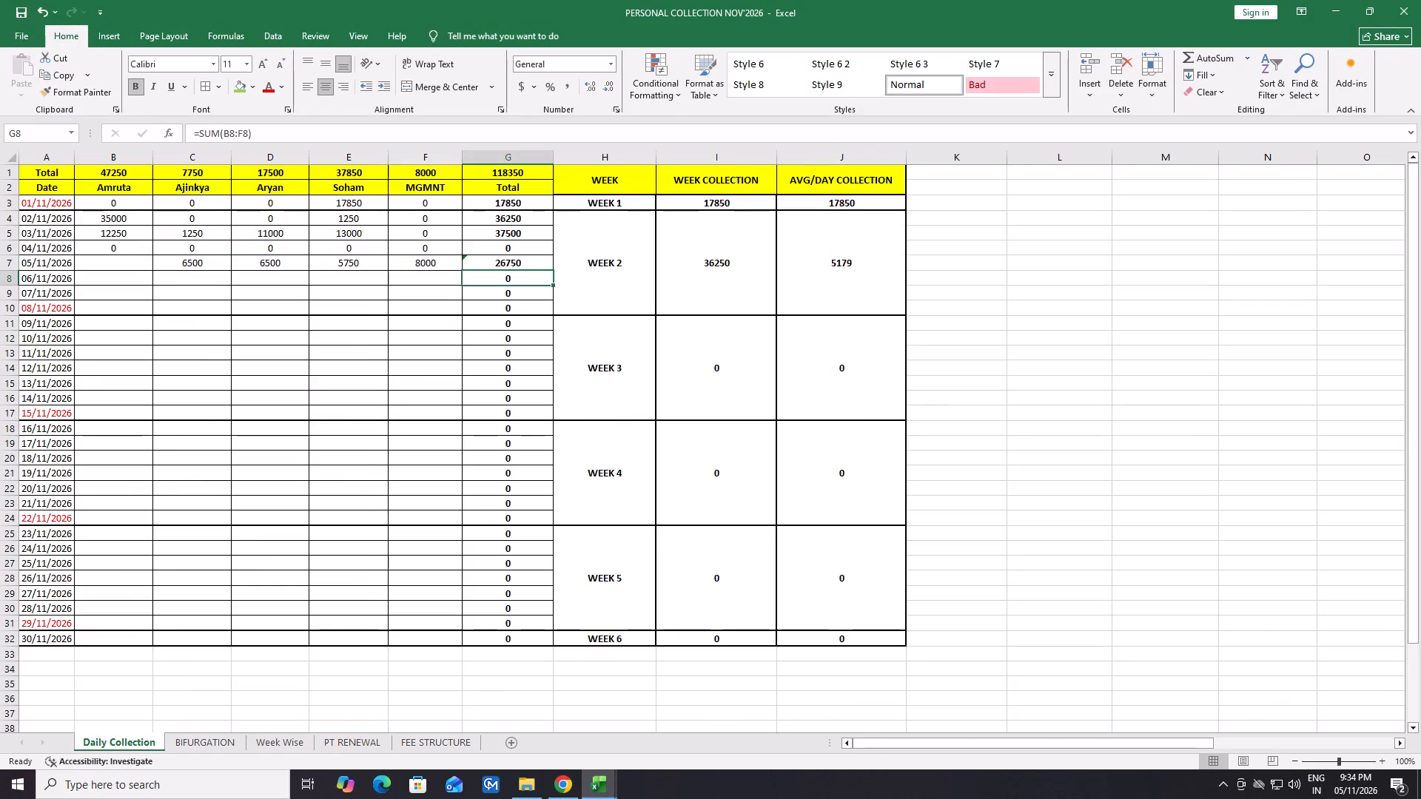
{"action": "left_click", "coordinate": [44, 7]}
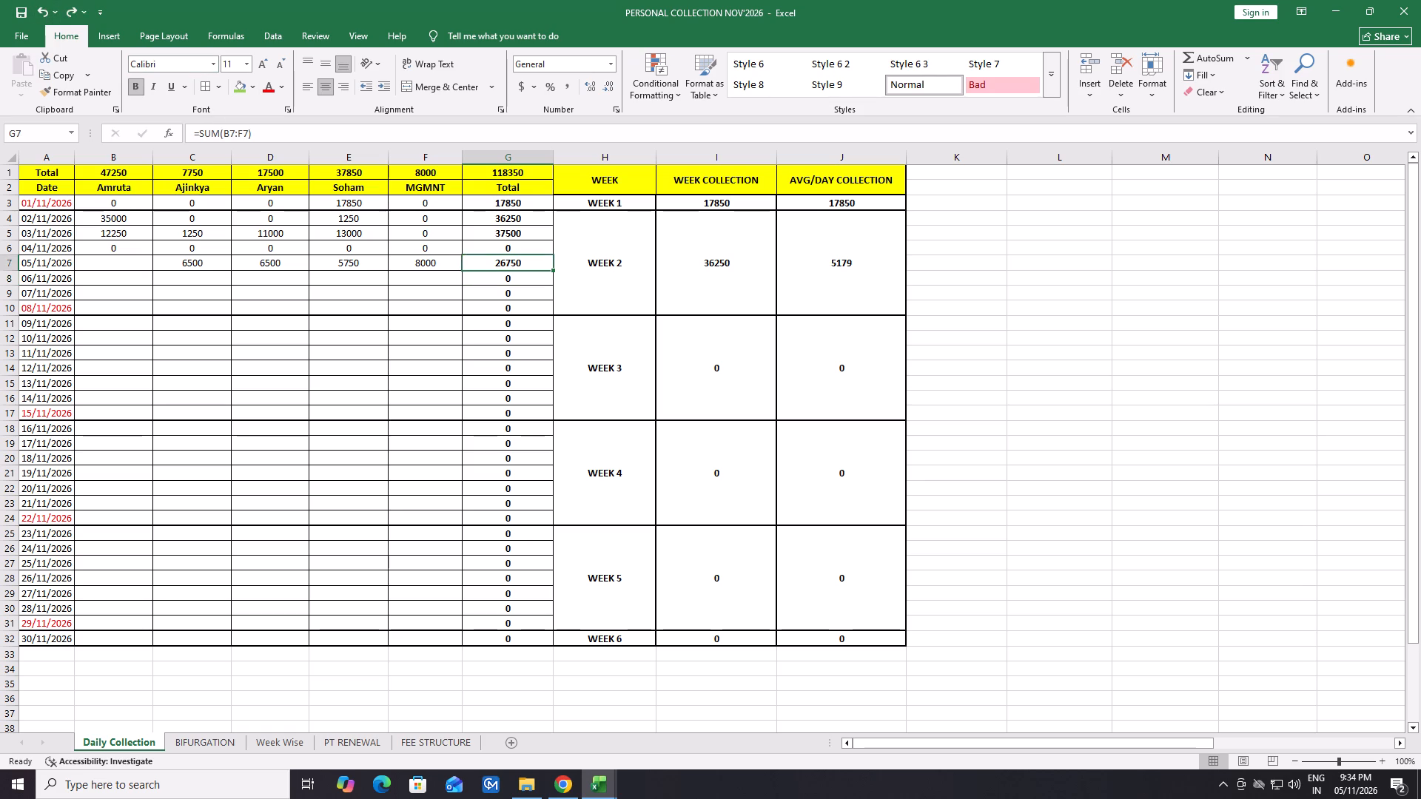
{"action": "left_click", "coordinate": [779, 280]}
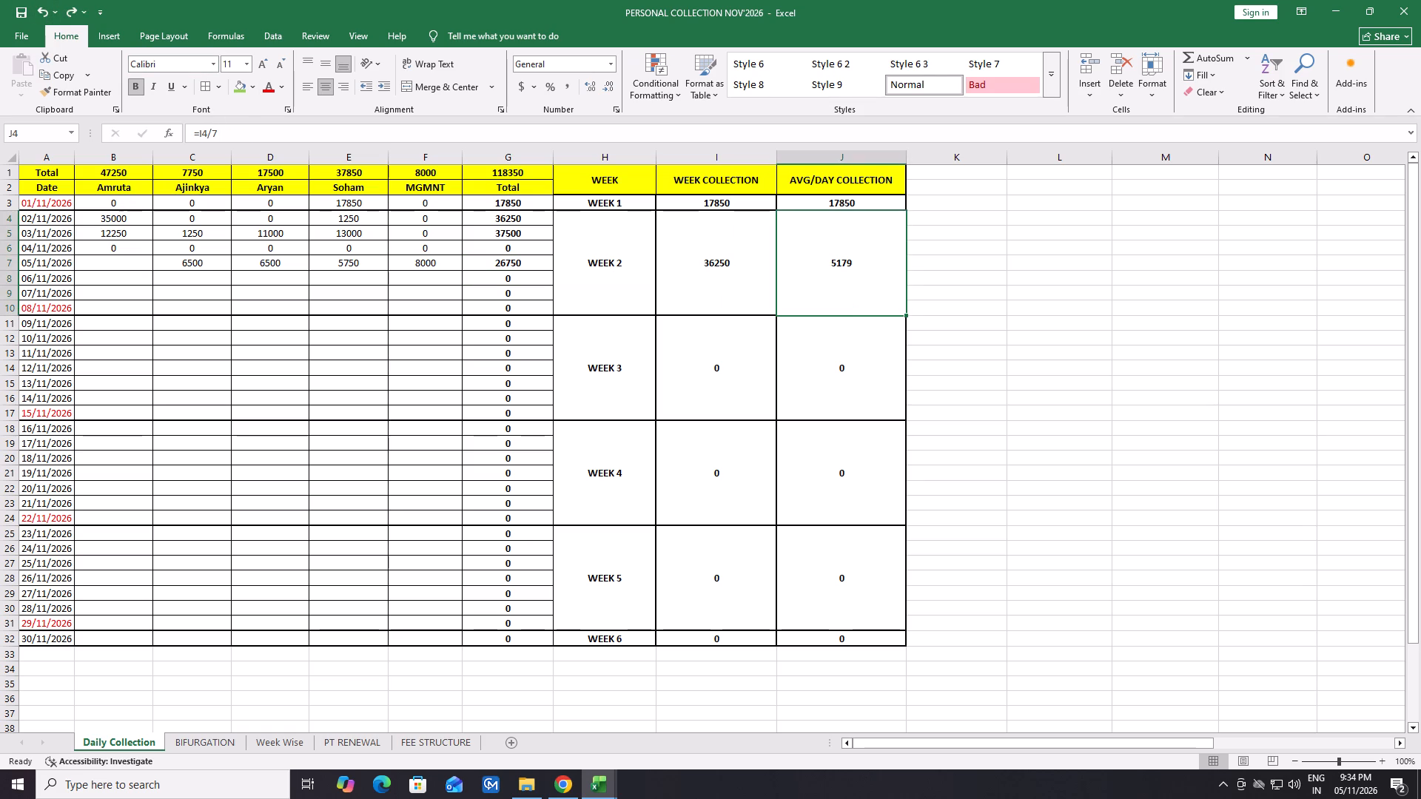
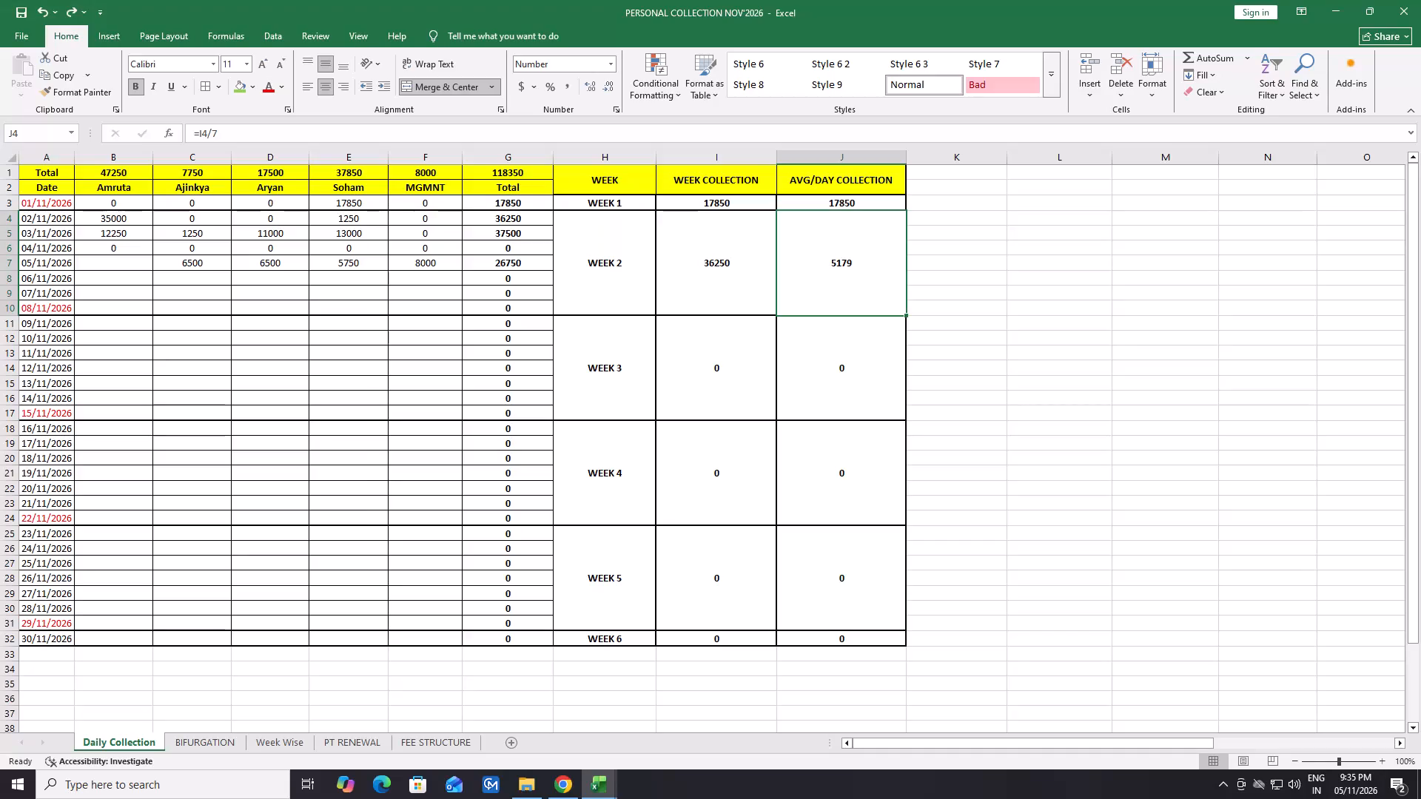
Review the receipt entries on the Entry Sheets of PT NOVEMBER 2026 and MASSAGE NOVEMBER 2026, and return to the personal collection workbook's Daily Collection sheet.
{"action": "left_click", "coordinate": [592, 778]}
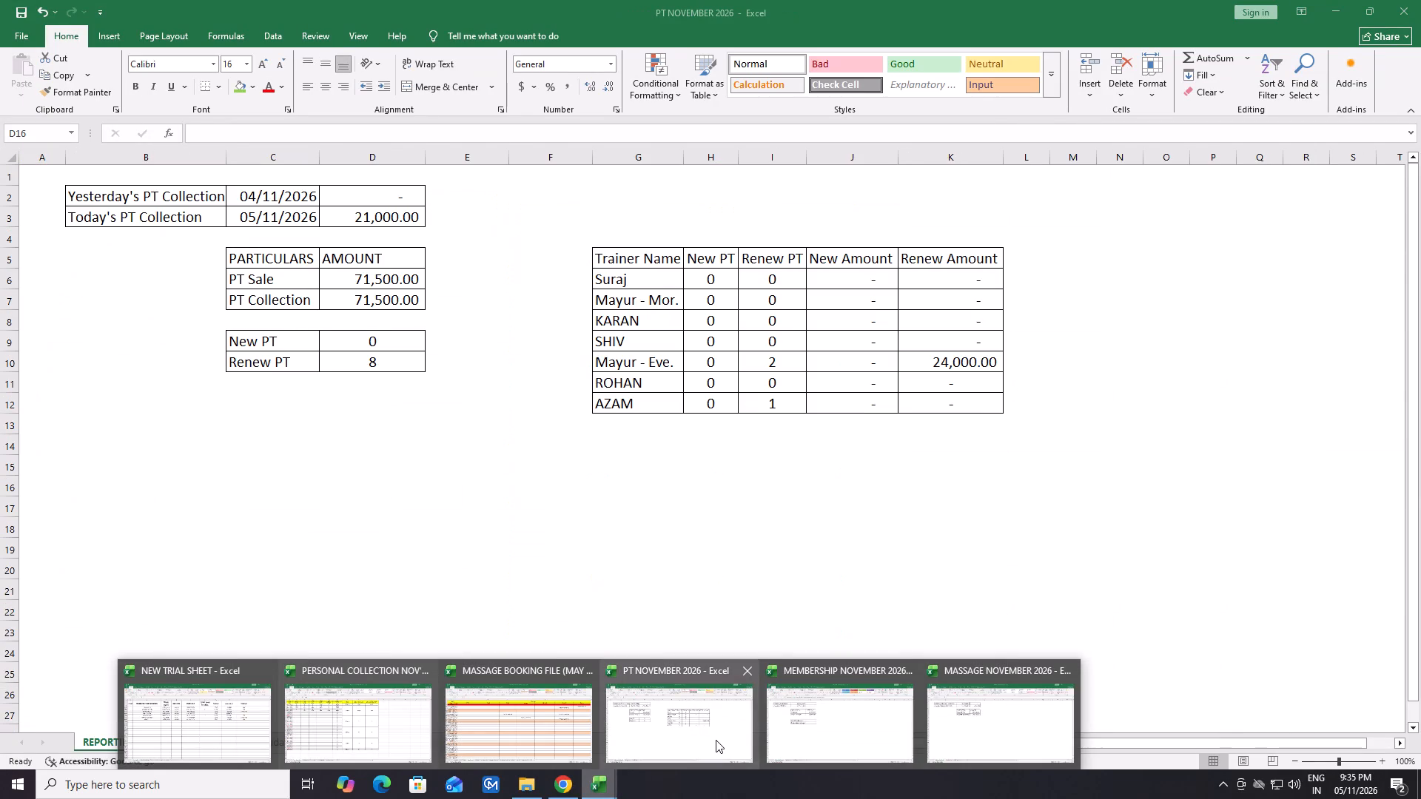
{"action": "double_click", "coordinate": [655, 730]}
{"action": "left_click", "coordinate": [207, 741]}
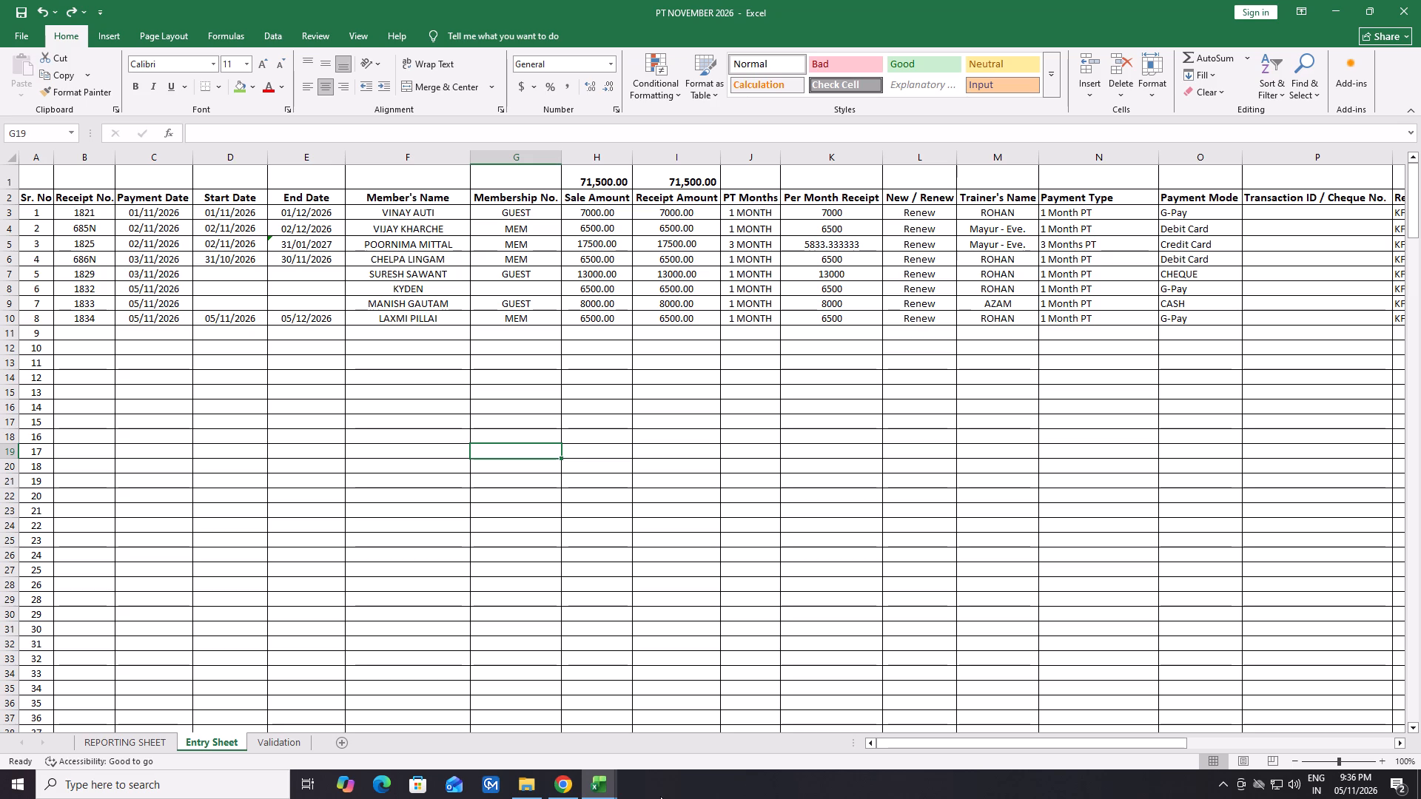
{"action": "double_click", "coordinate": [593, 783]}
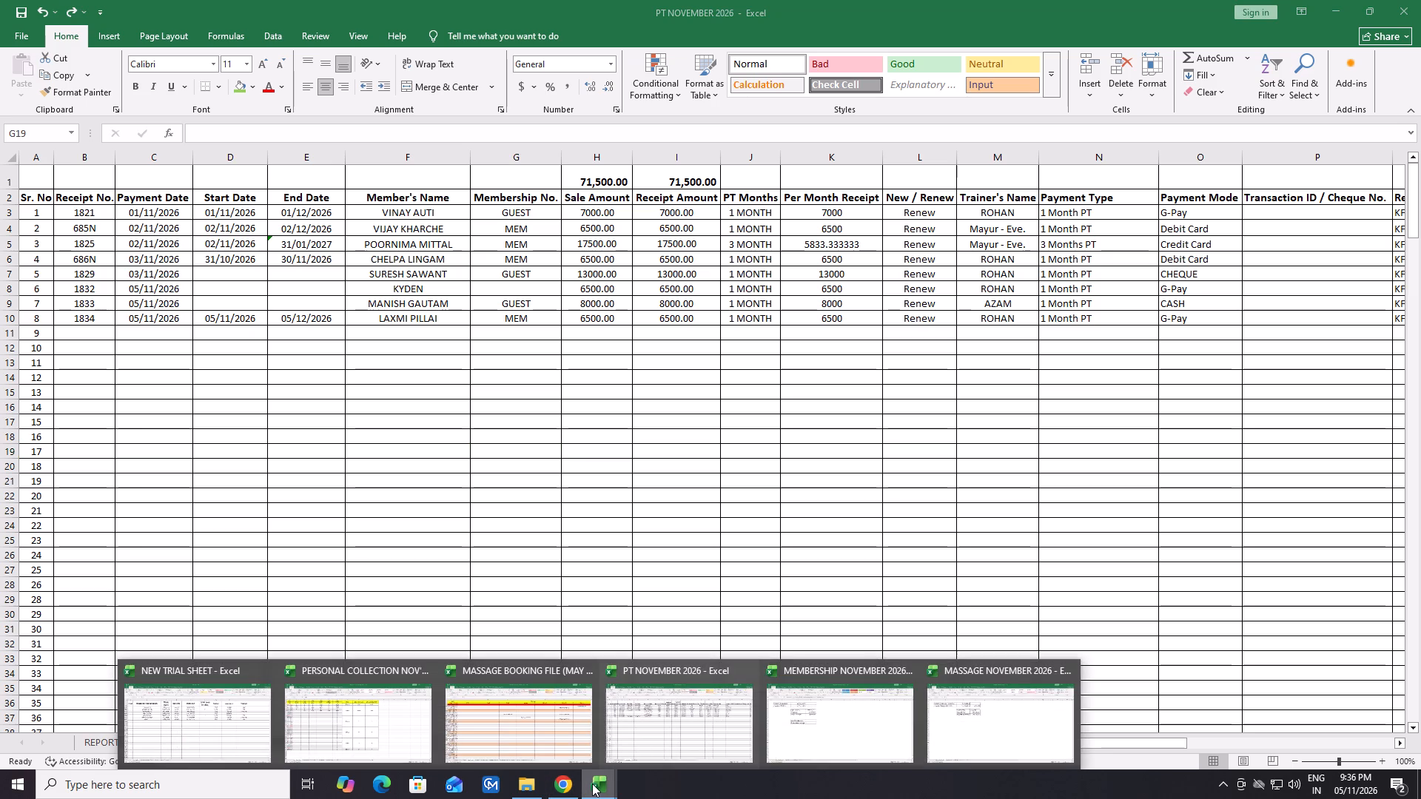
{"action": "left_click", "coordinate": [972, 712]}
{"action": "double_click", "coordinate": [224, 737]}
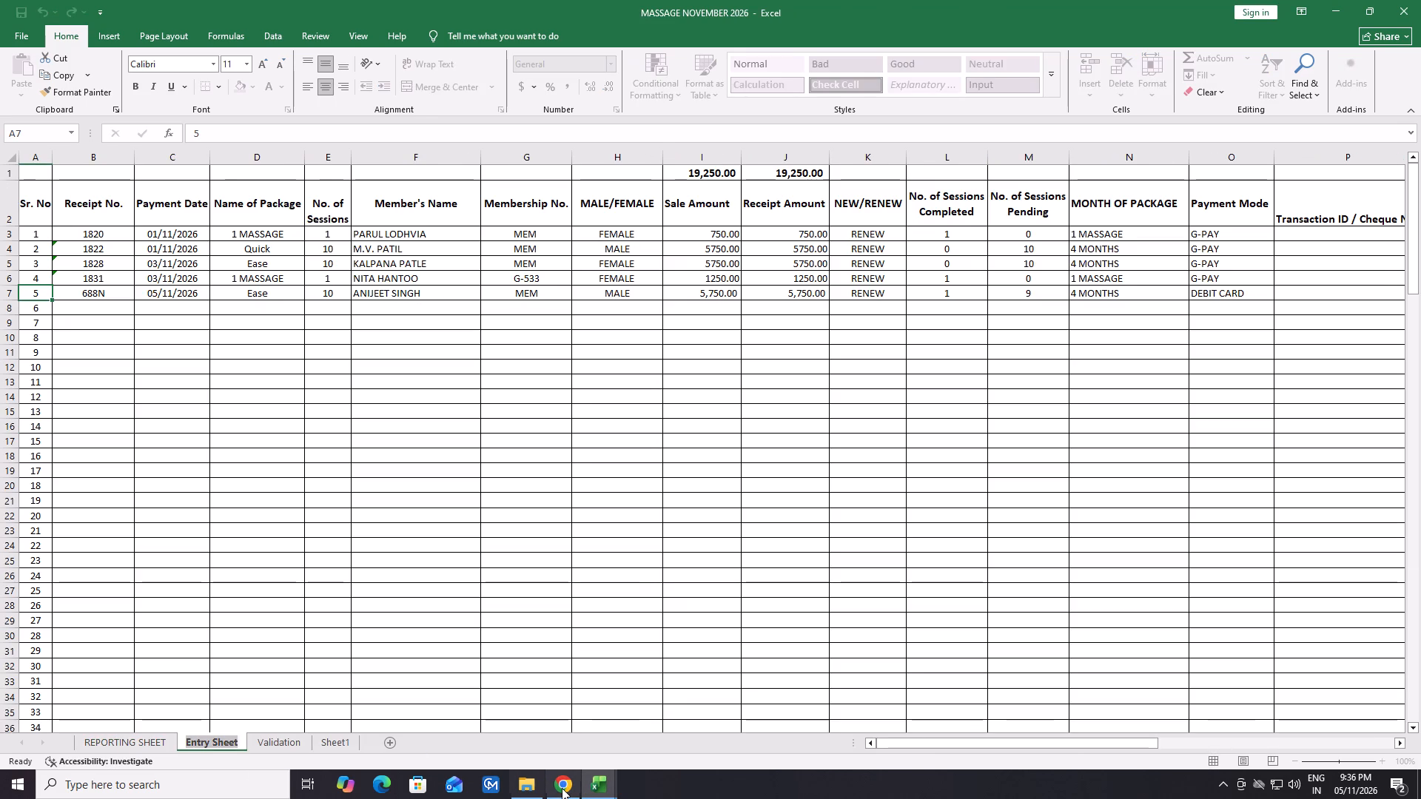
{"action": "double_click", "coordinate": [604, 784]}
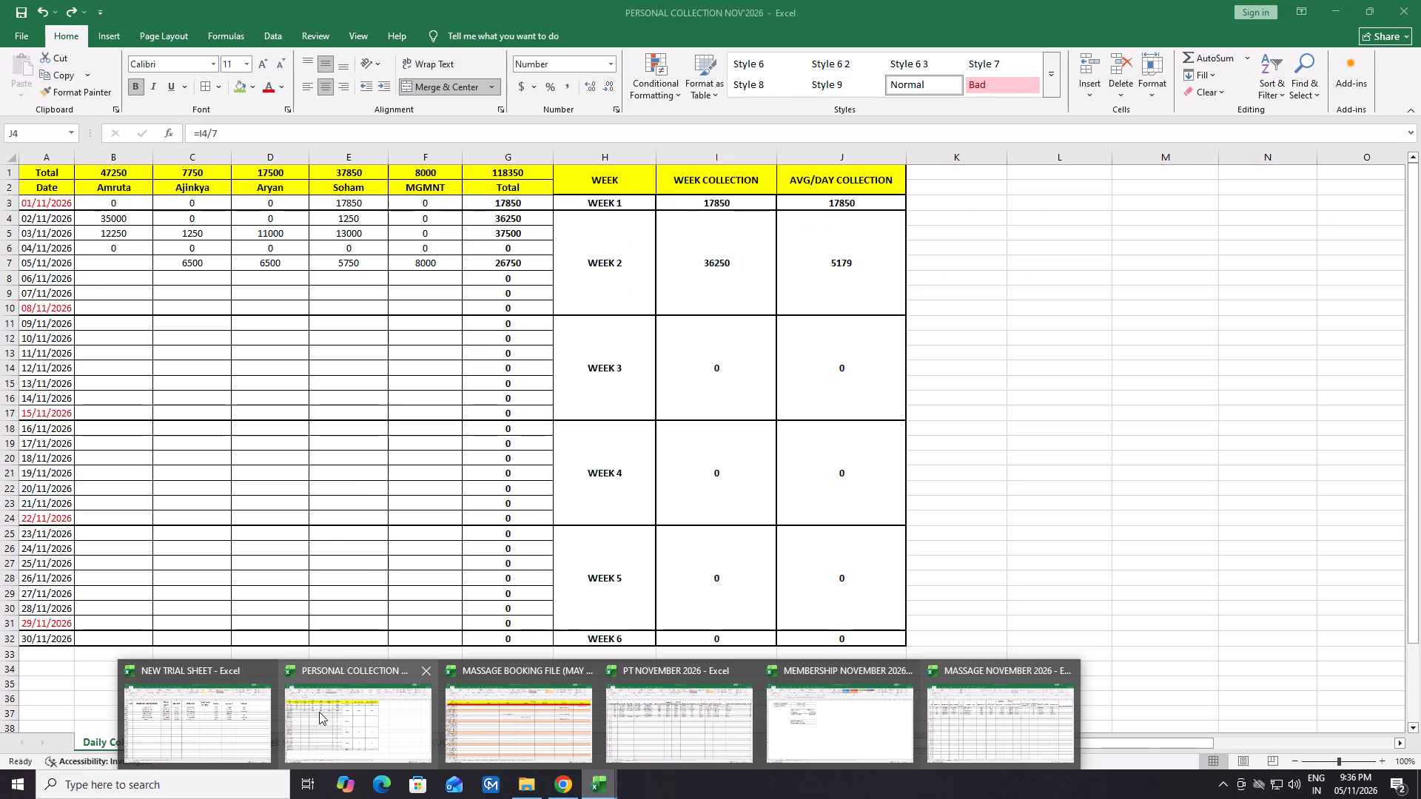
{"action": "left_click", "coordinate": [319, 712]}
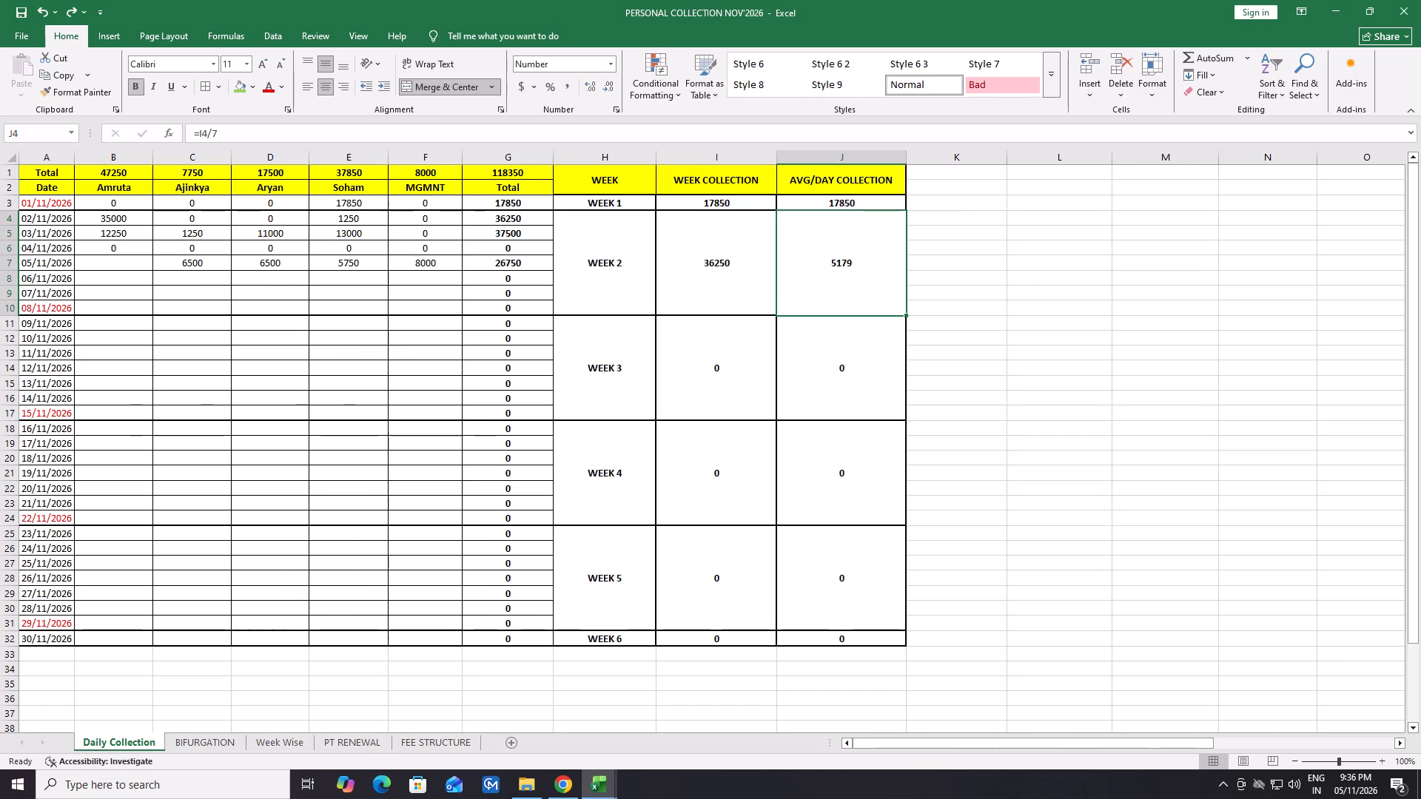
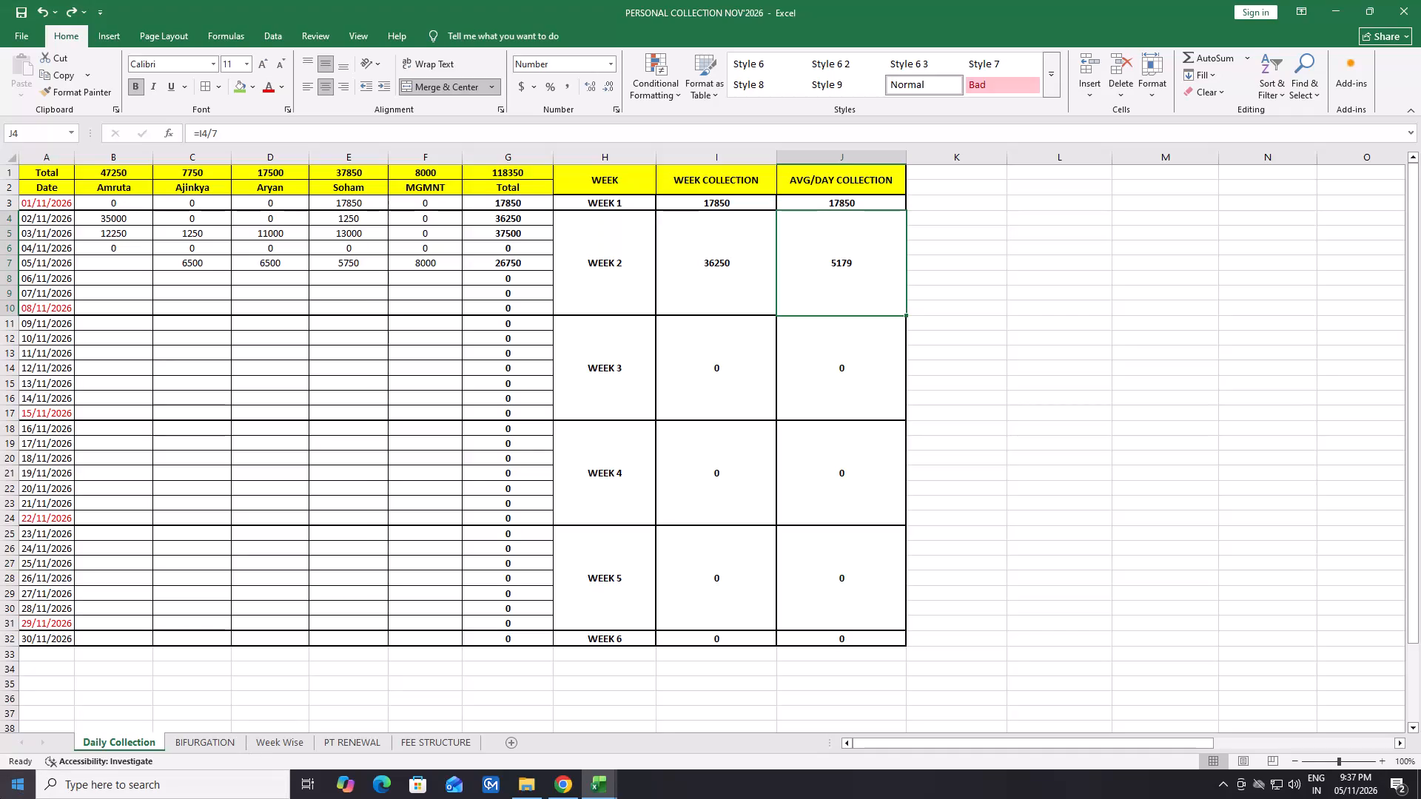
Examine today's collection on the REPORTING SHEET of the PT, MEMBERSHIP and MASSAGE NOVEMBER 2026 workbooks.
{"action": "left_click", "coordinate": [588, 796]}
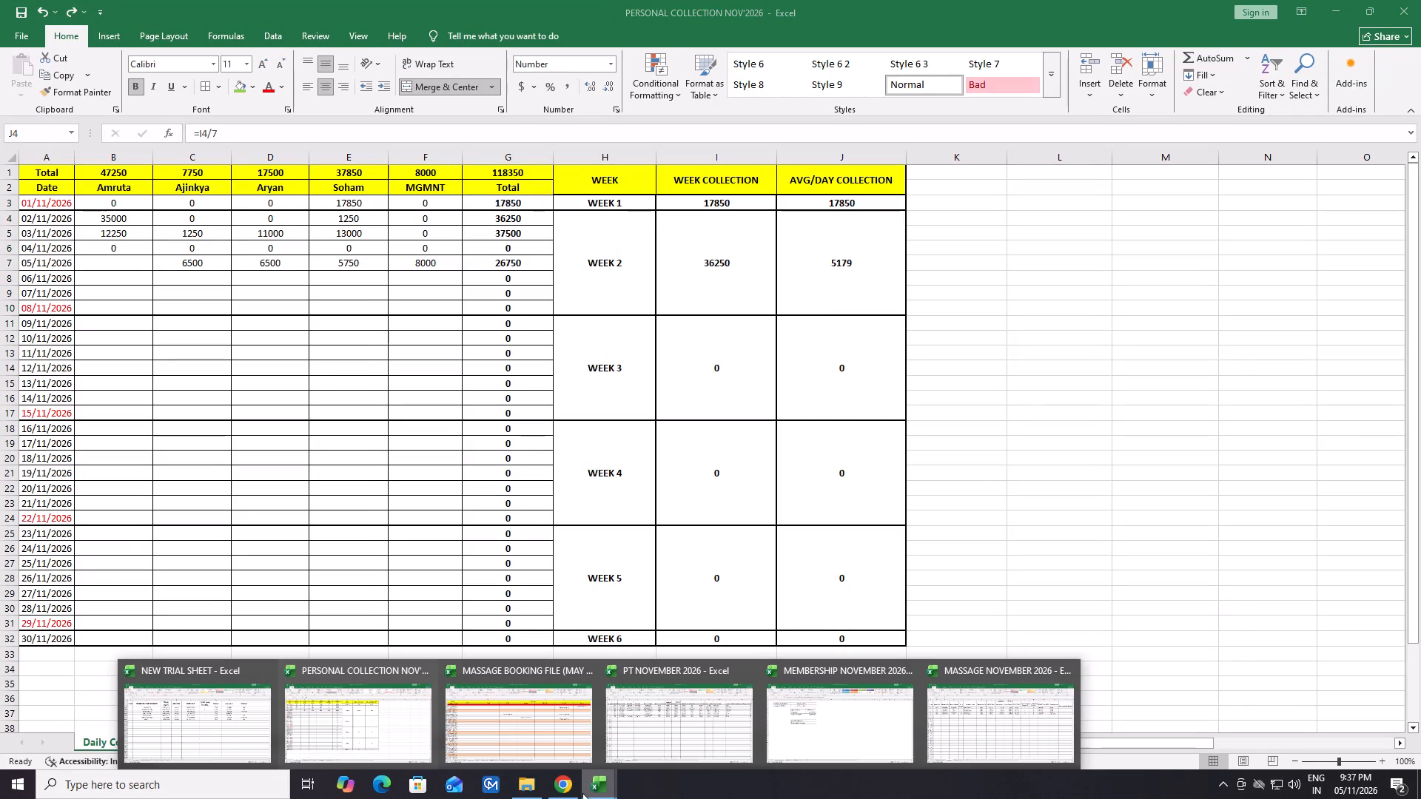
{"action": "left_click", "coordinate": [669, 736]}
{"action": "left_click", "coordinate": [109, 735]}
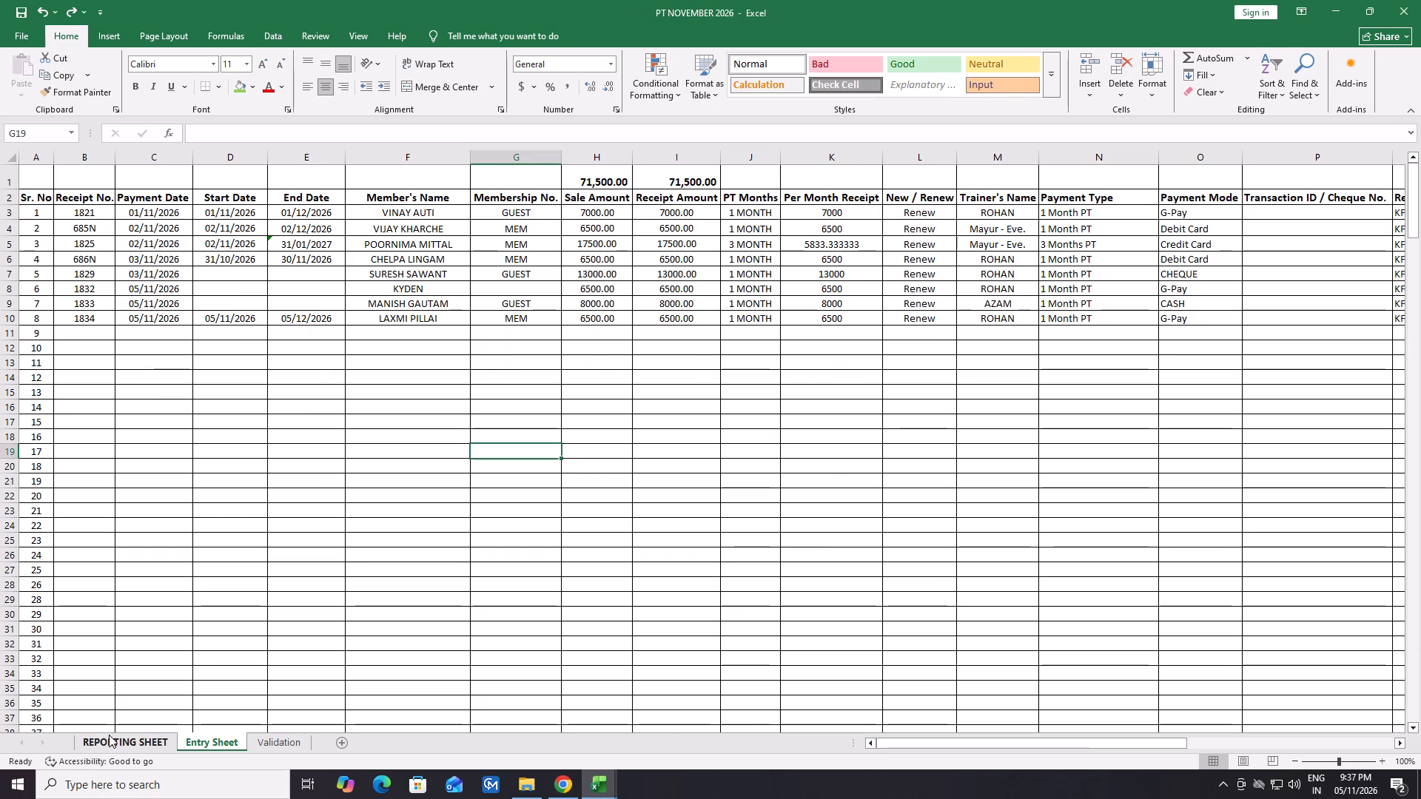
{"action": "left_click_drag", "start_coordinate": [348, 222], "coordinate": [345, 215]}
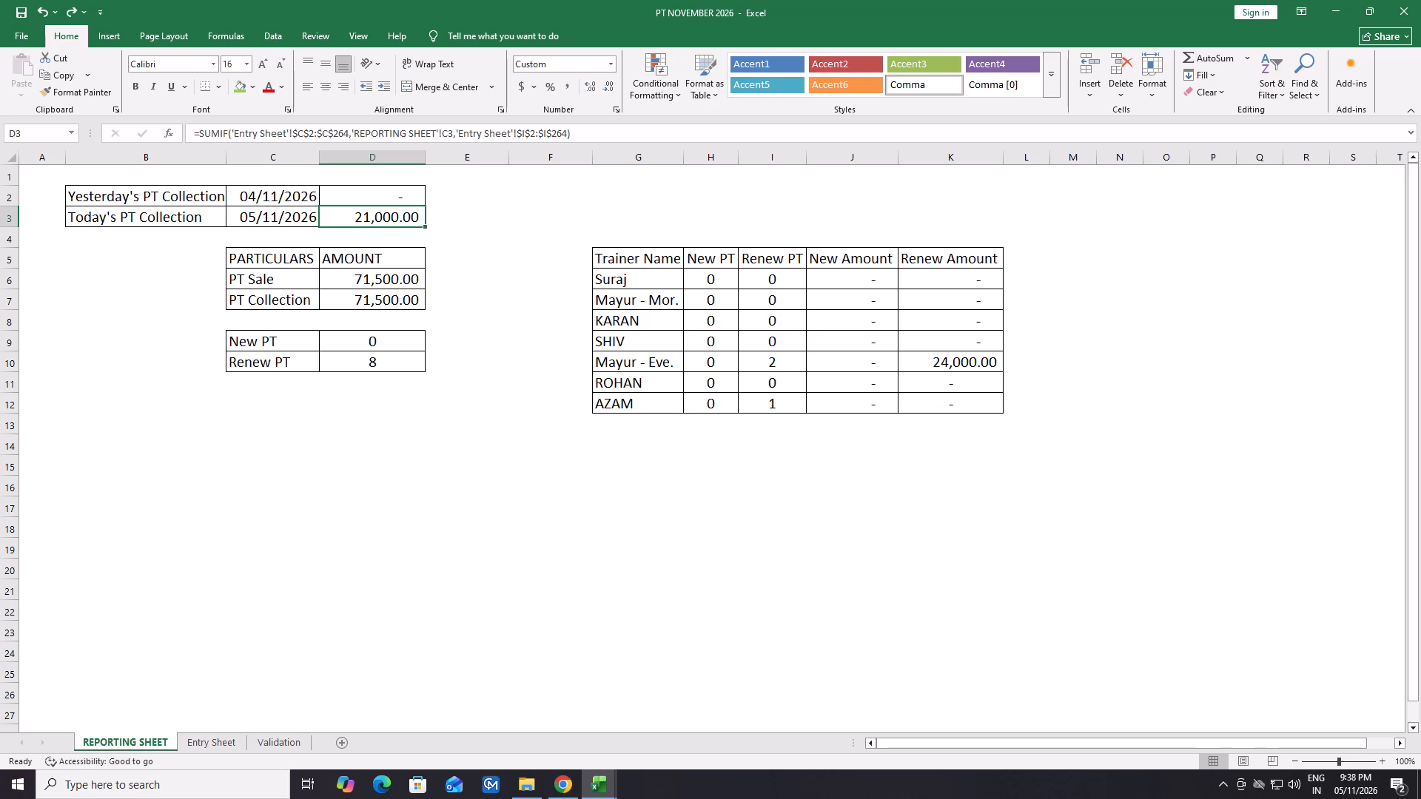
{"action": "left_click", "coordinate": [605, 785]}
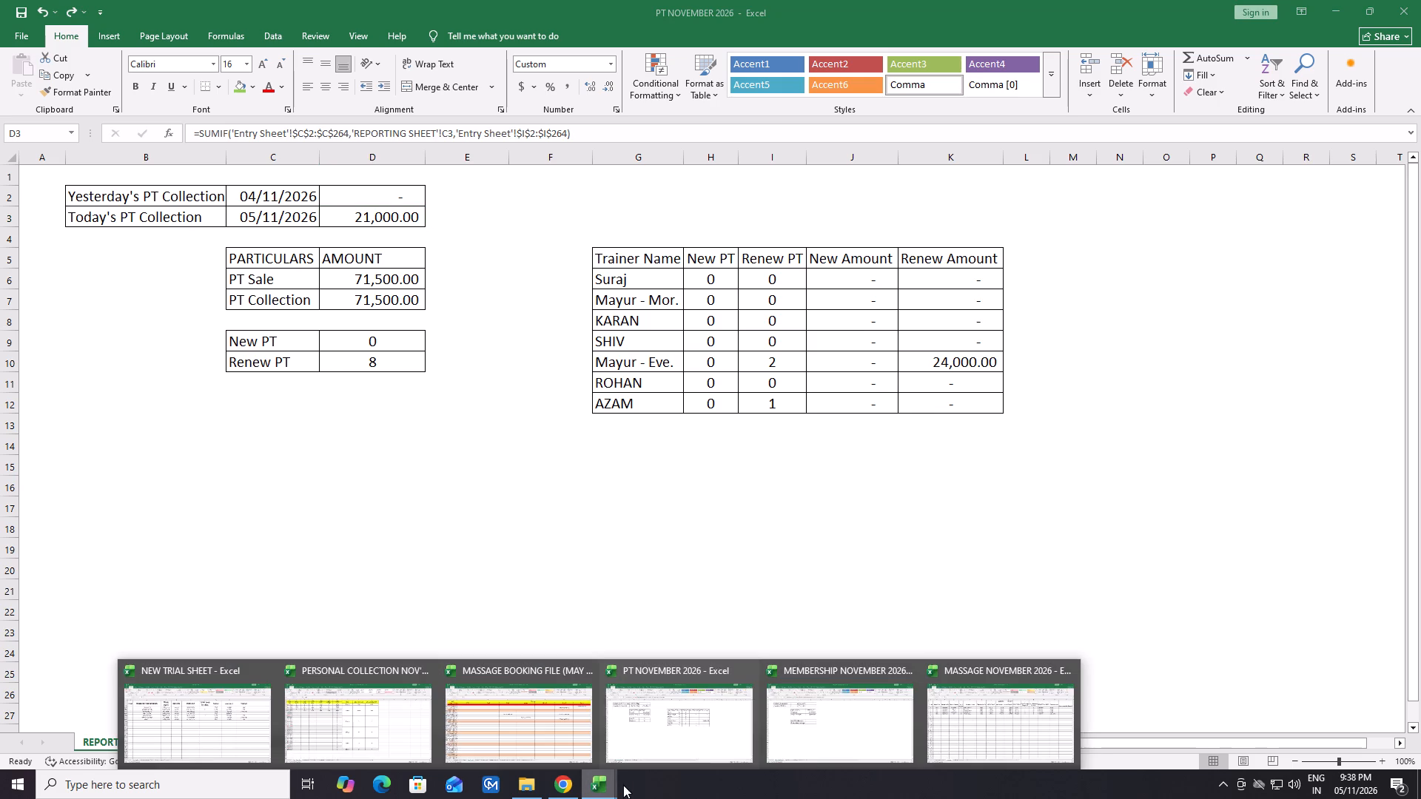
{"action": "left_click", "coordinate": [836, 728]}
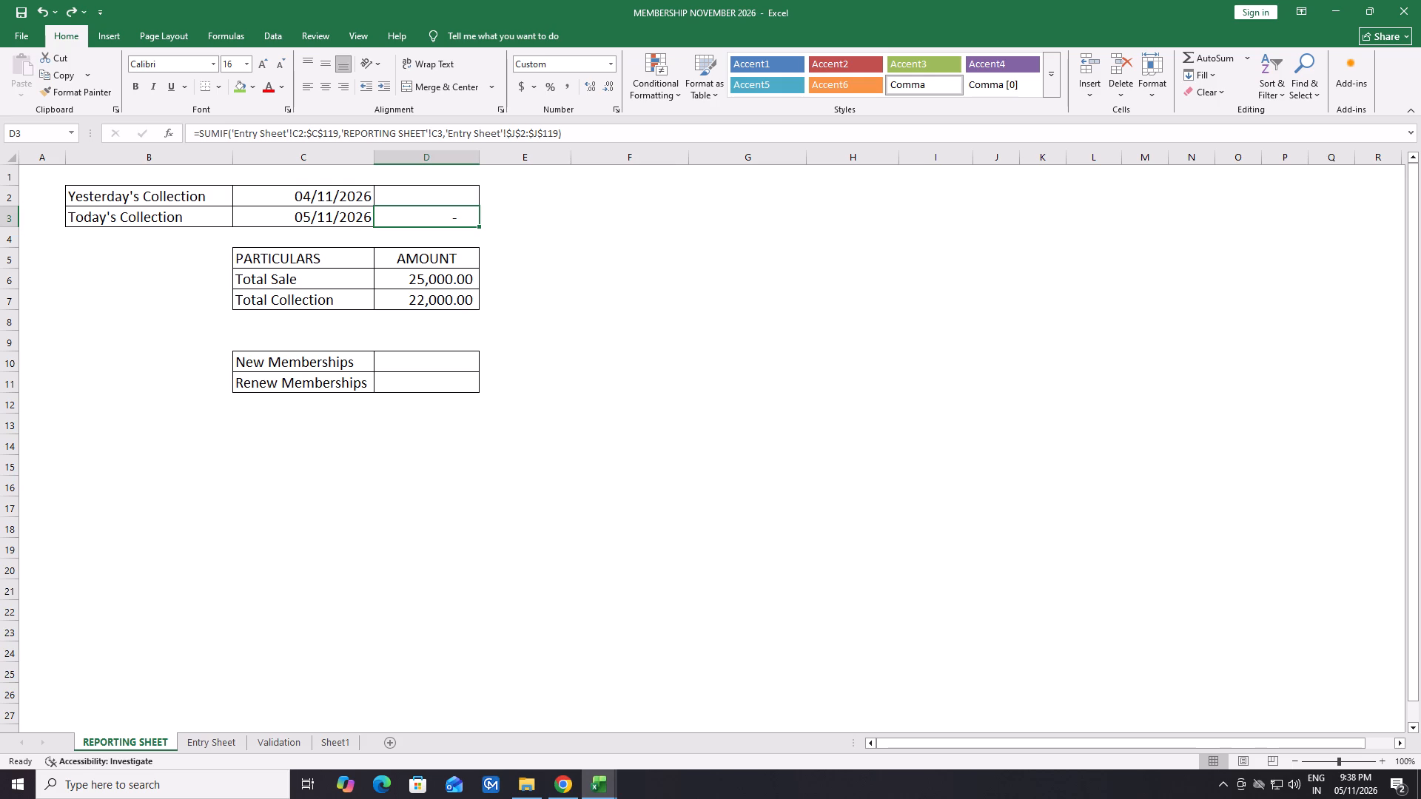
{"action": "left_click", "coordinate": [611, 786]}
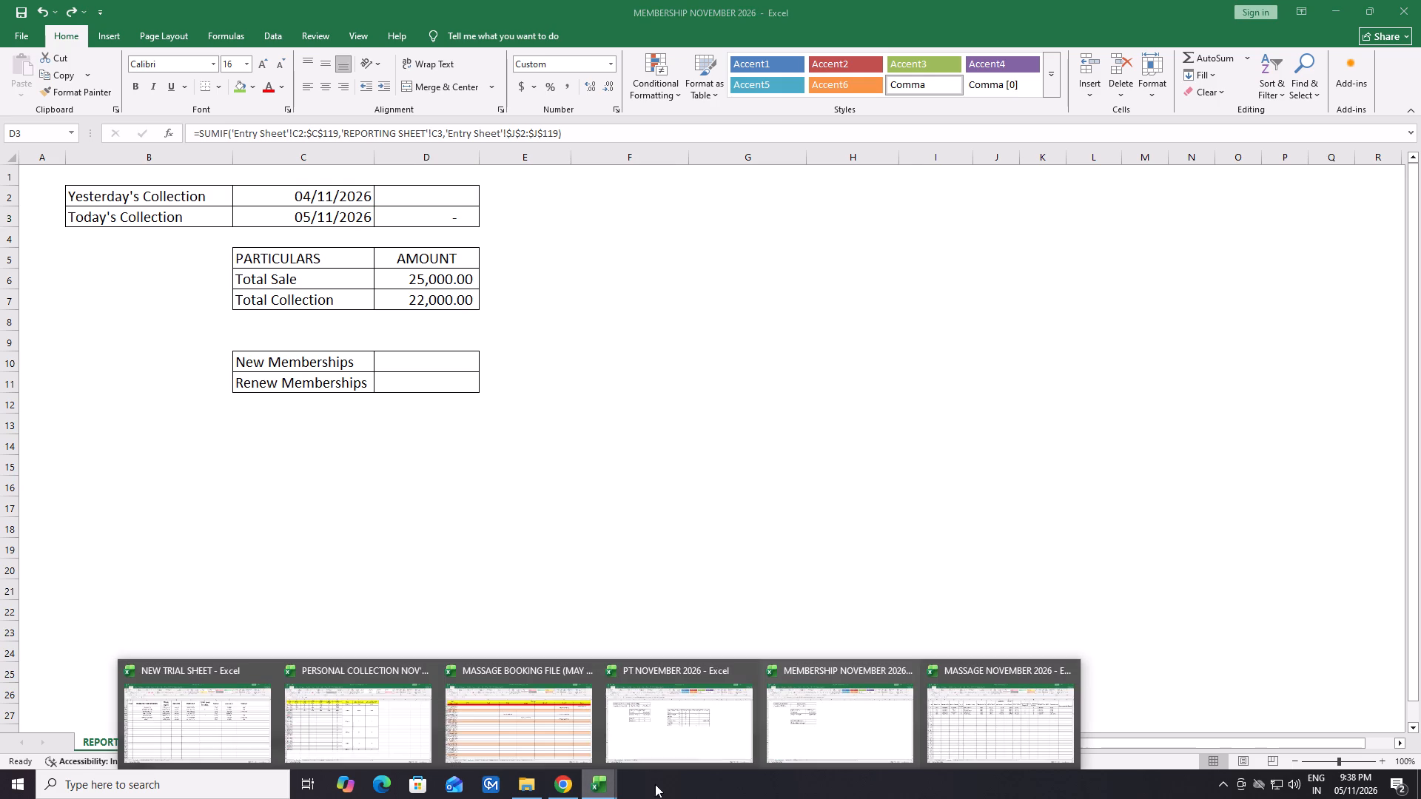
{"action": "left_click", "coordinate": [724, 712]}
{"action": "left_click", "coordinate": [603, 784]}
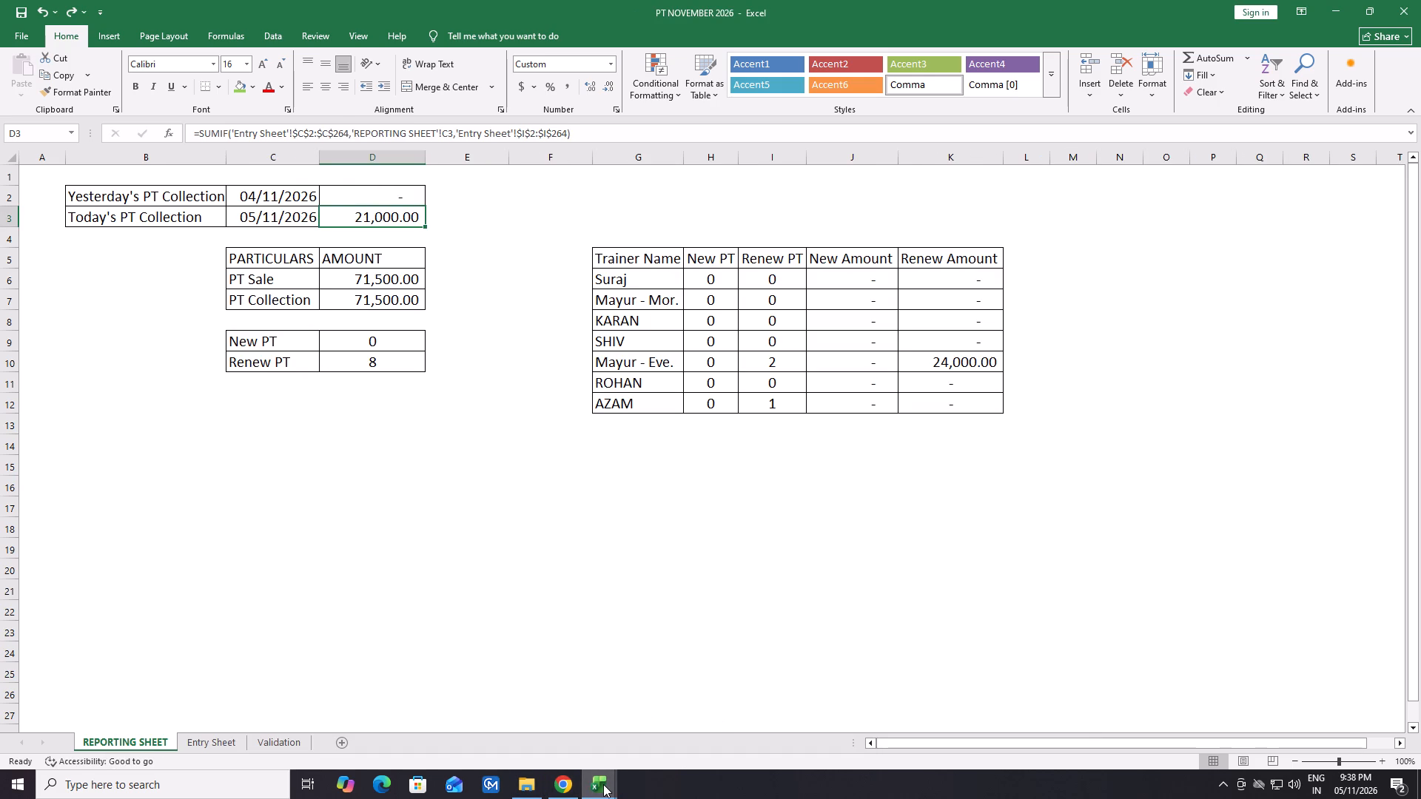
{"action": "left_click", "coordinate": [850, 740]}
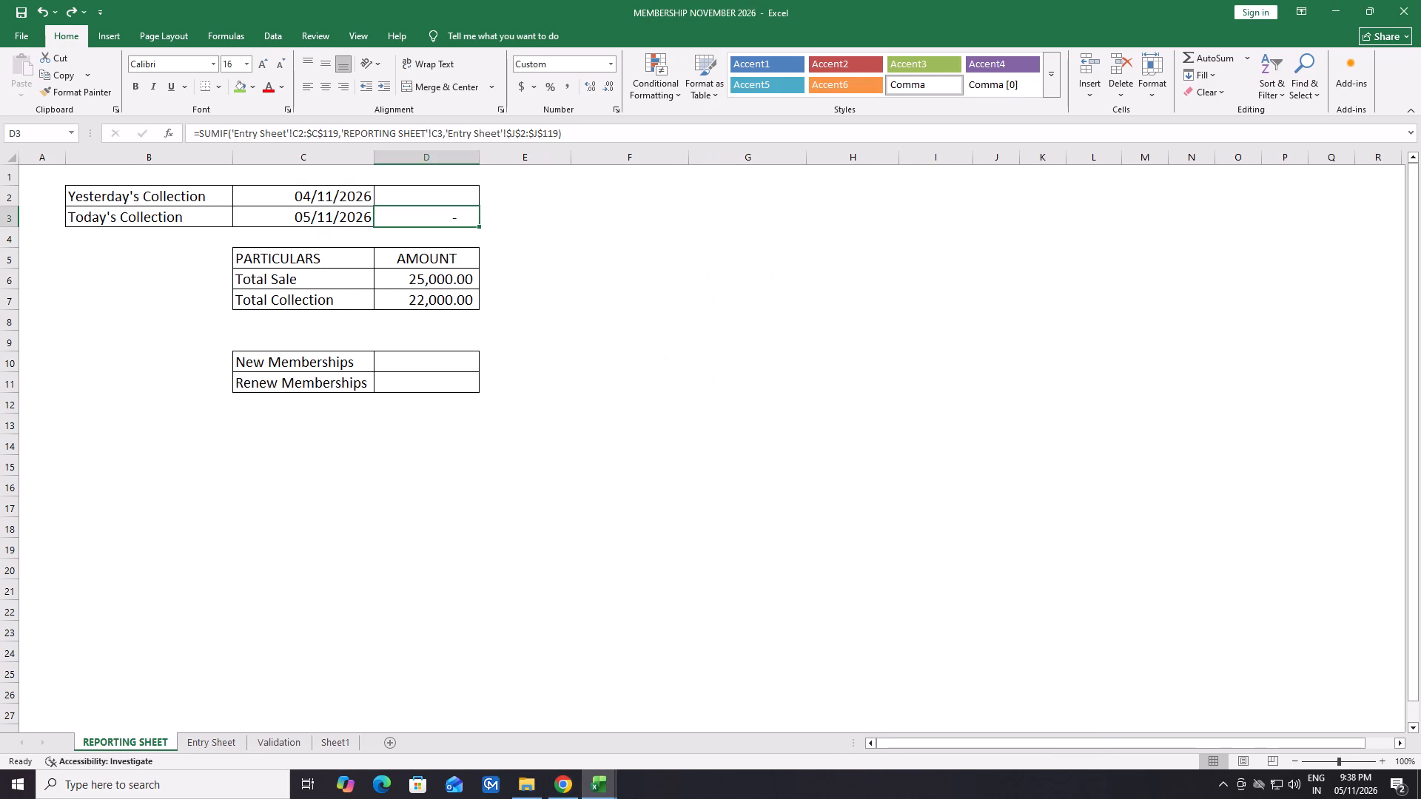
{"action": "left_click", "coordinate": [609, 791]}
{"action": "left_click", "coordinate": [1007, 718]}
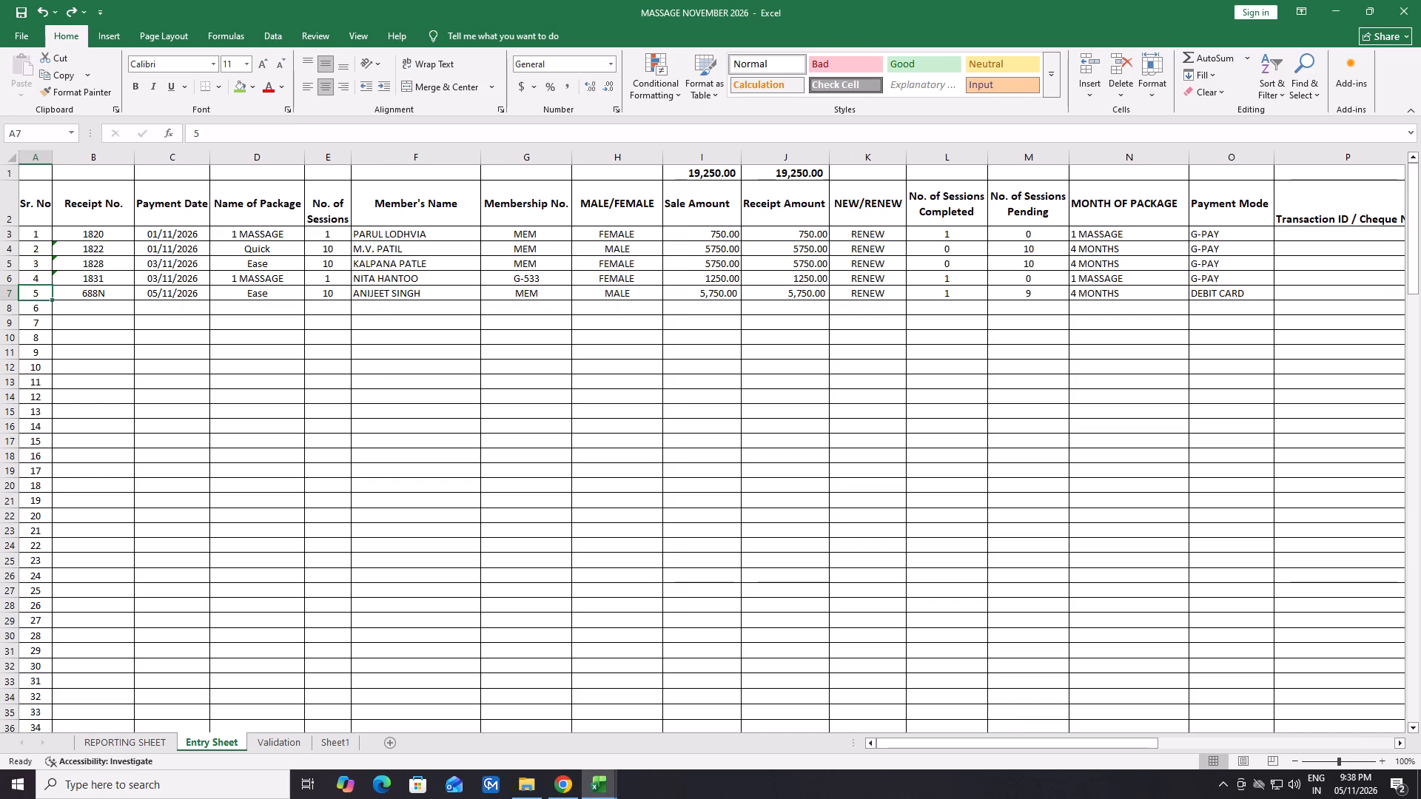
{"action": "left_click", "coordinate": [144, 740]}
{"action": "left_click", "coordinate": [462, 220]}
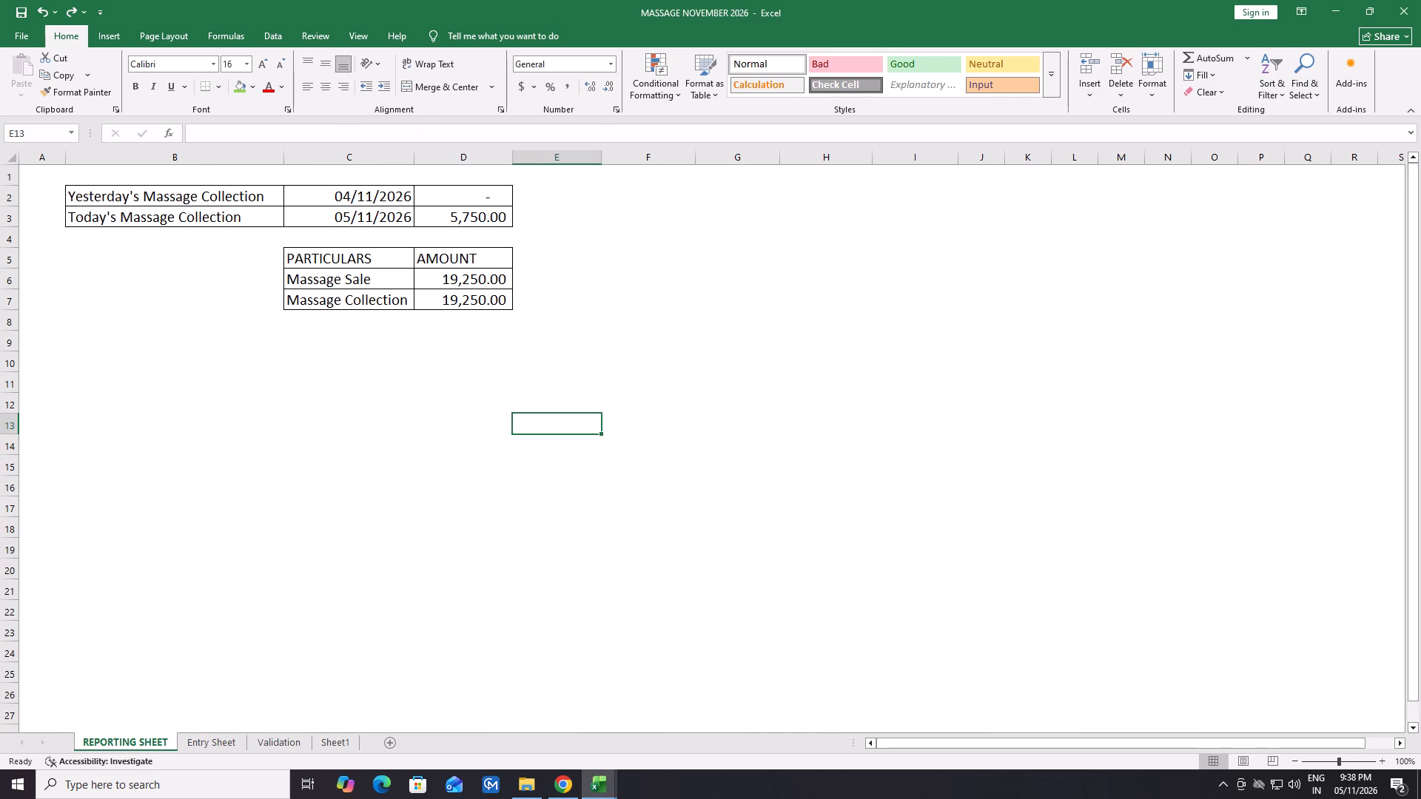